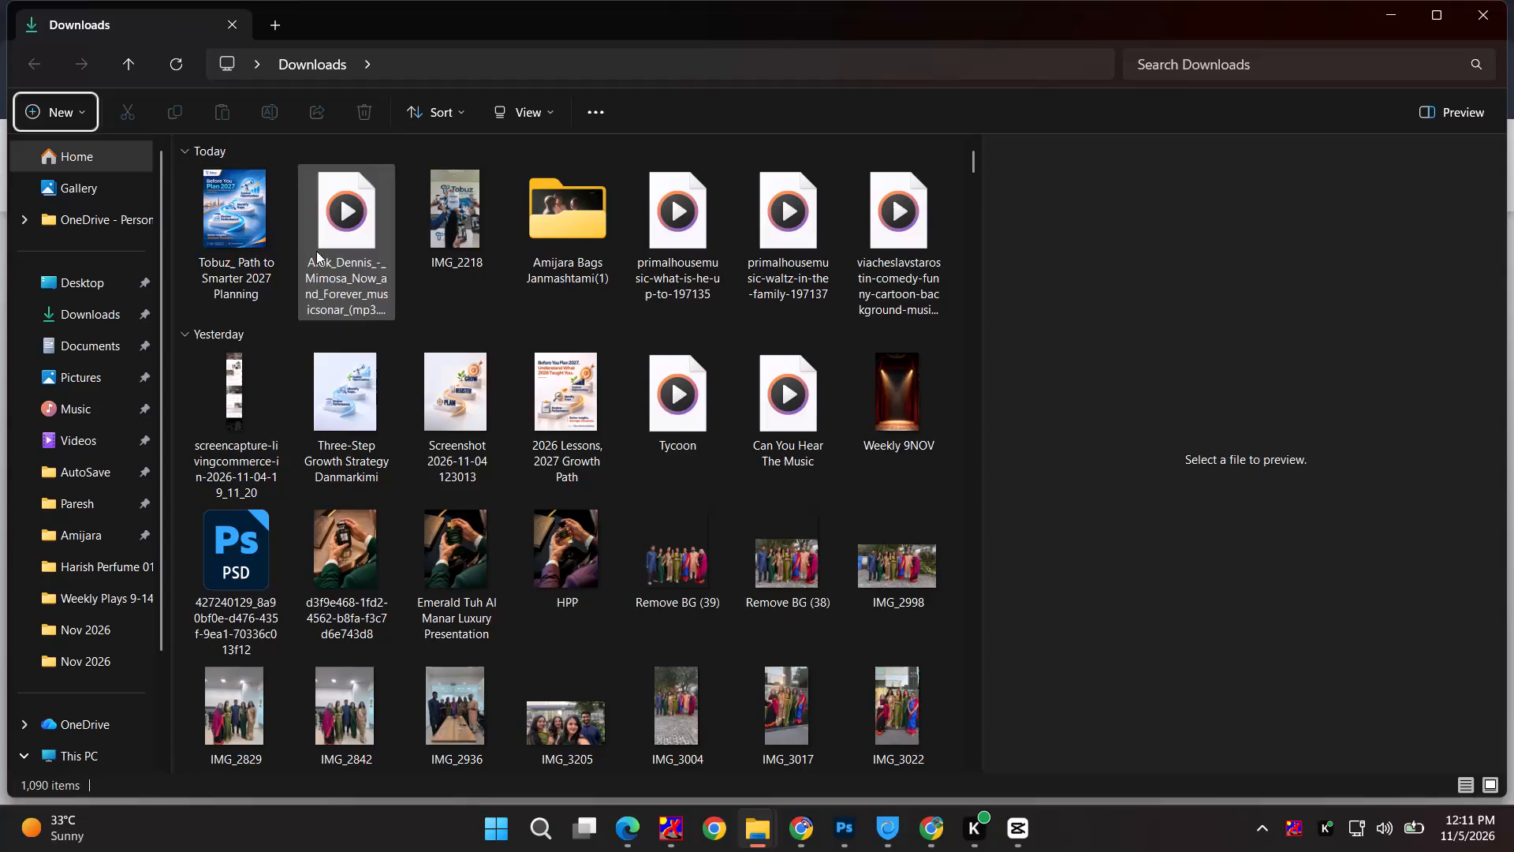
# Open the "Tobuz_ Path to Smarter 2027 Planning" image from Downloads as its own document in Photoshop.
pyautogui.click(246, 233)
pyautogui.rightClick(246, 233)
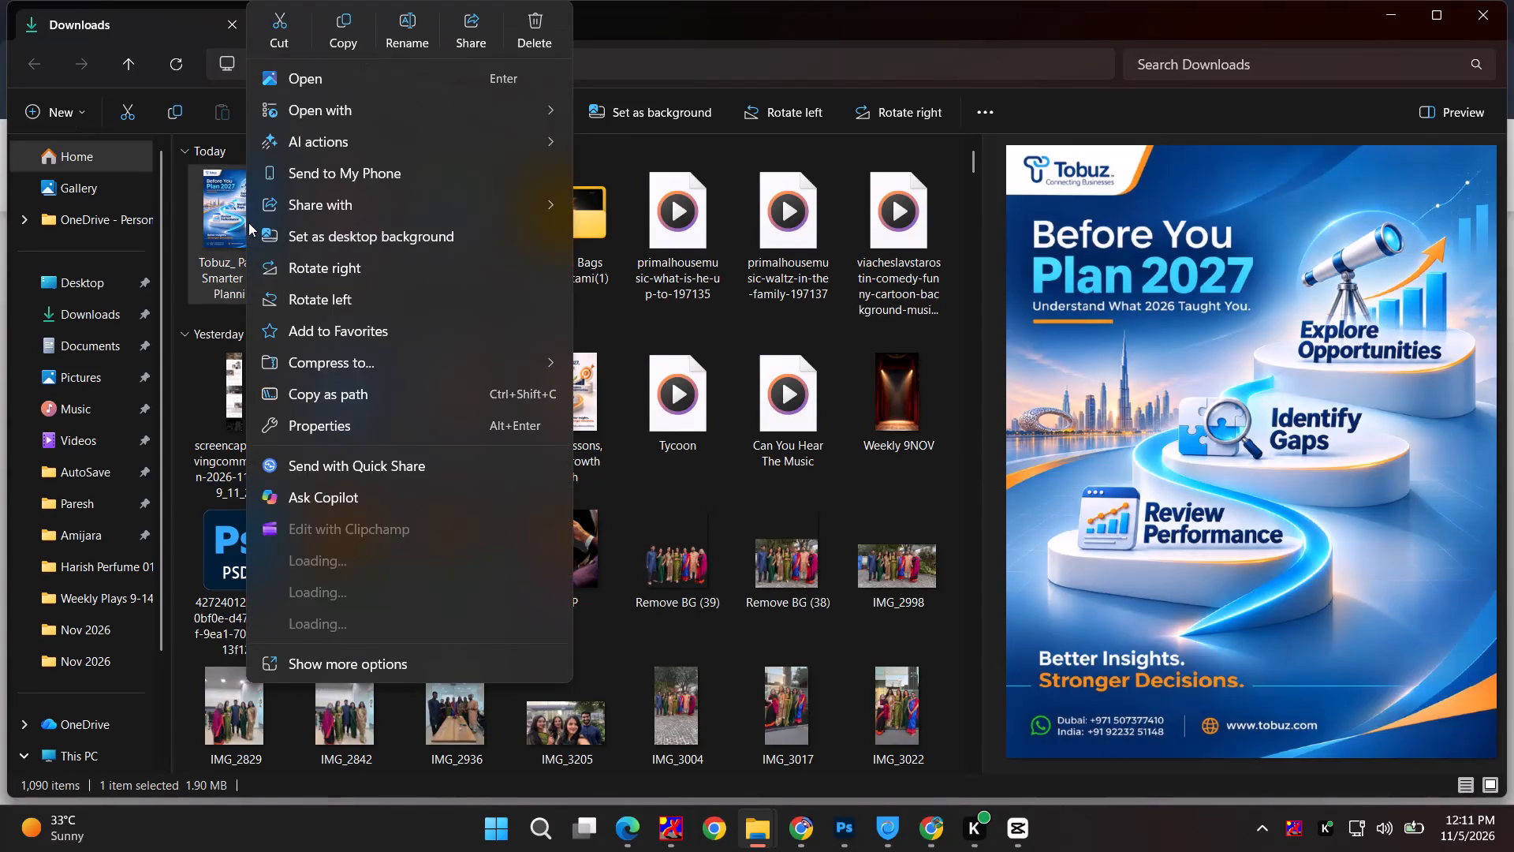
pyautogui.press('Escape')
pyautogui.moveTo(241, 226); pyautogui.dragTo(789, 435)
pyautogui.hotkey('alt', 'Tab')
pyautogui.hotkey('alt', 'Tab')
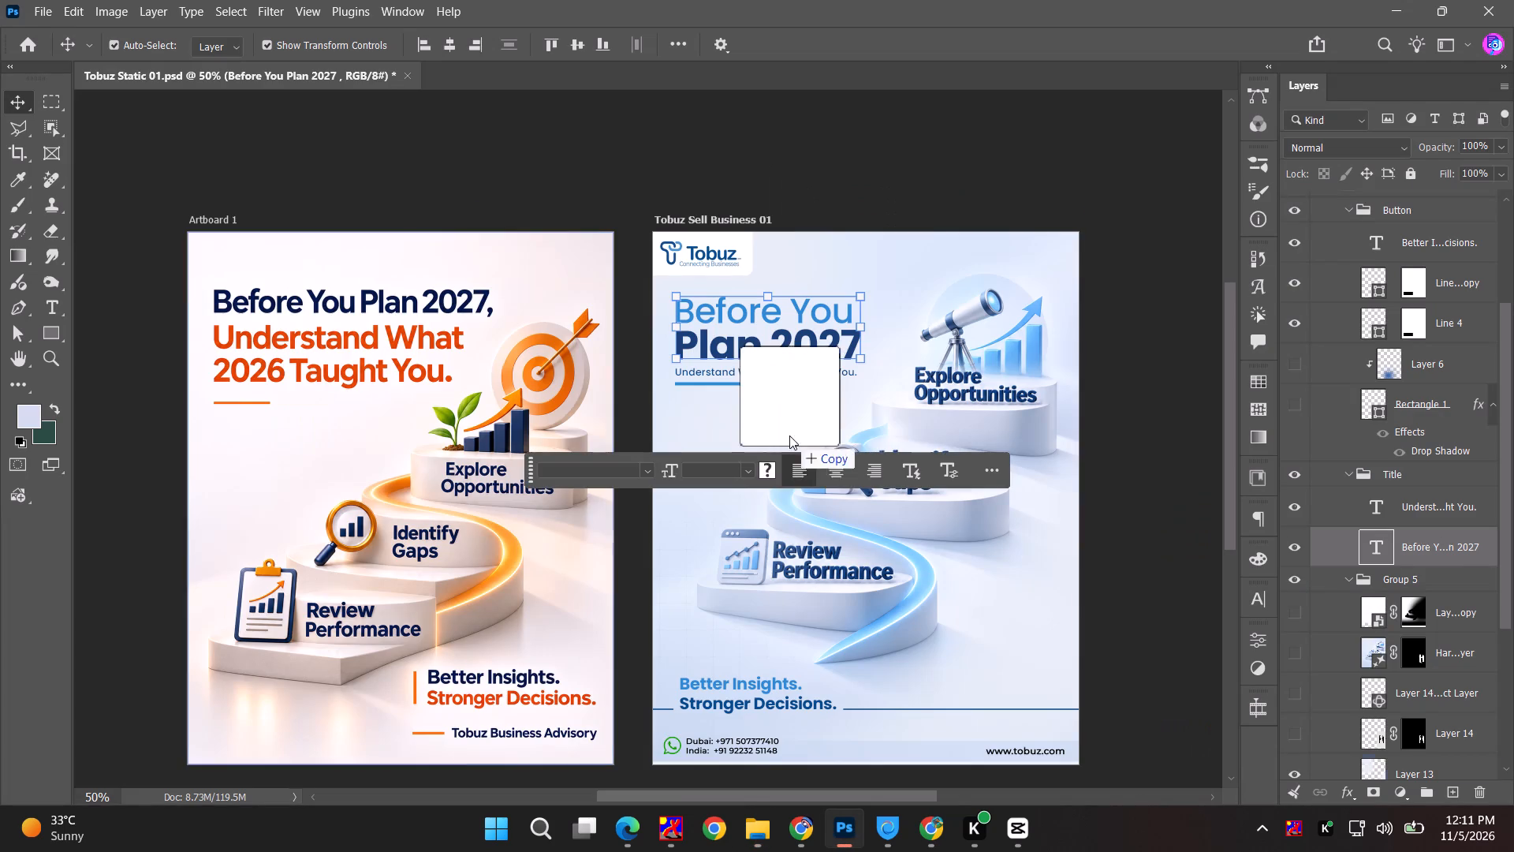
pyautogui.moveTo(789, 435); pyautogui.dragTo(779, 458)
# Copy the blue poster image into Tobuz Static 01.psd and centre it horizontally and vertically on the Tobuz Sell Business 01 artboard.
pyautogui.moveTo(1376, 212); pyautogui.dragTo(672, 204)
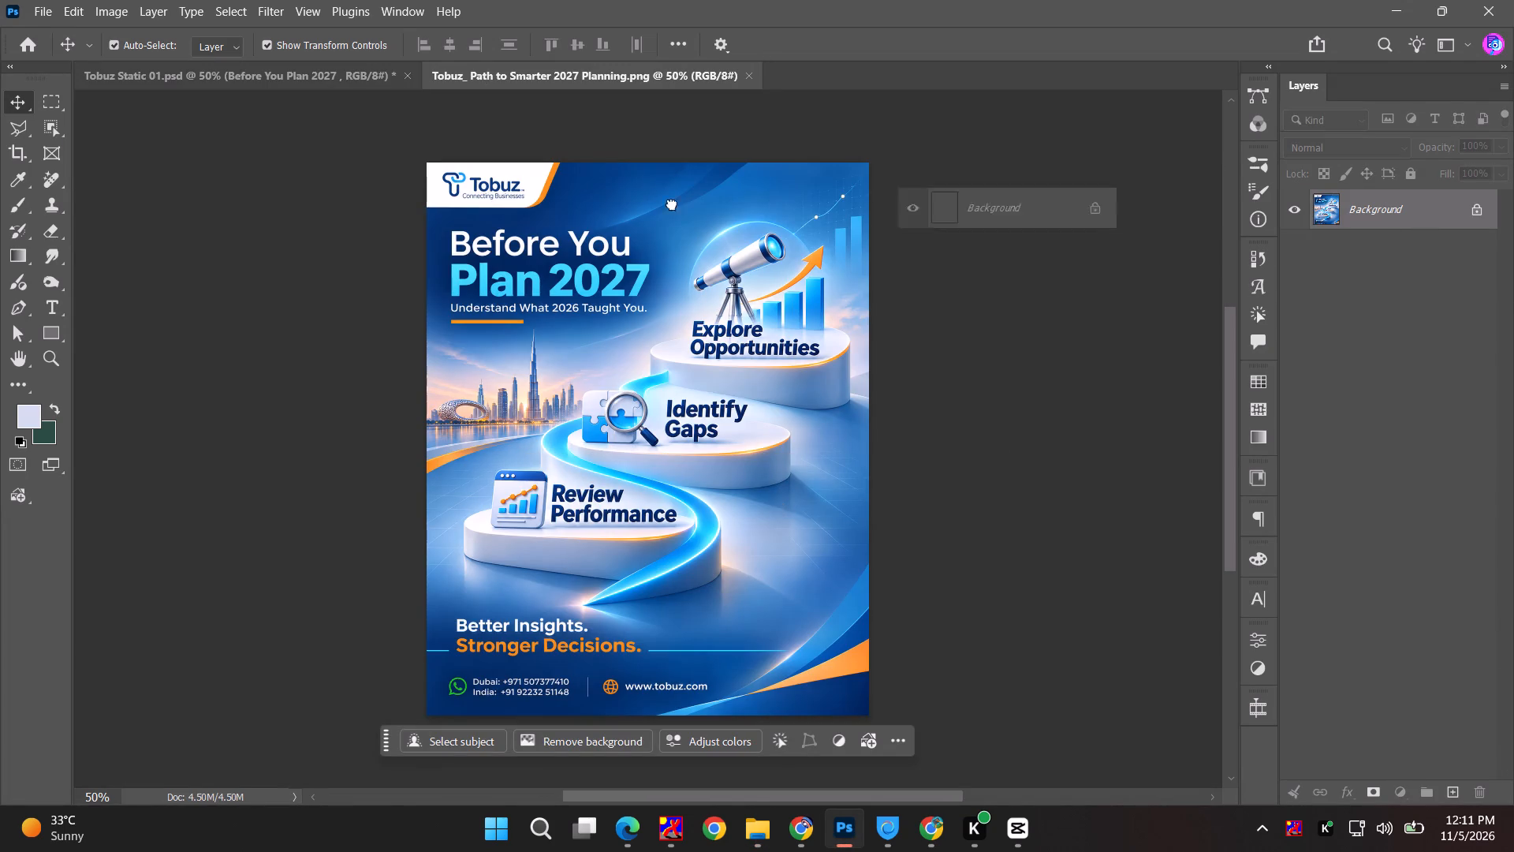
pyautogui.moveTo(672, 204); pyautogui.dragTo(753, 539)
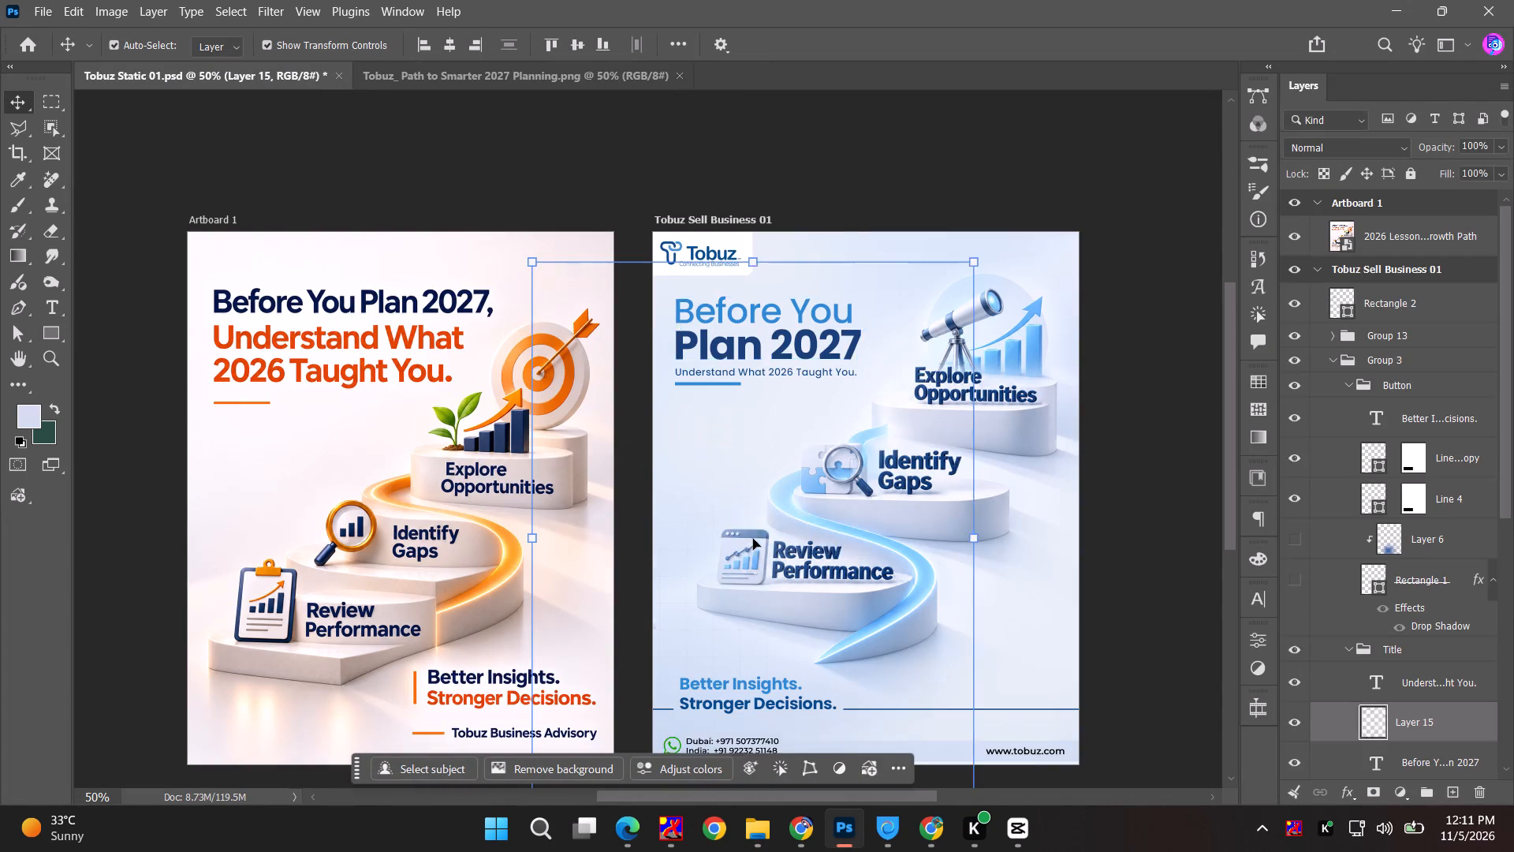
pyautogui.click(448, 43)
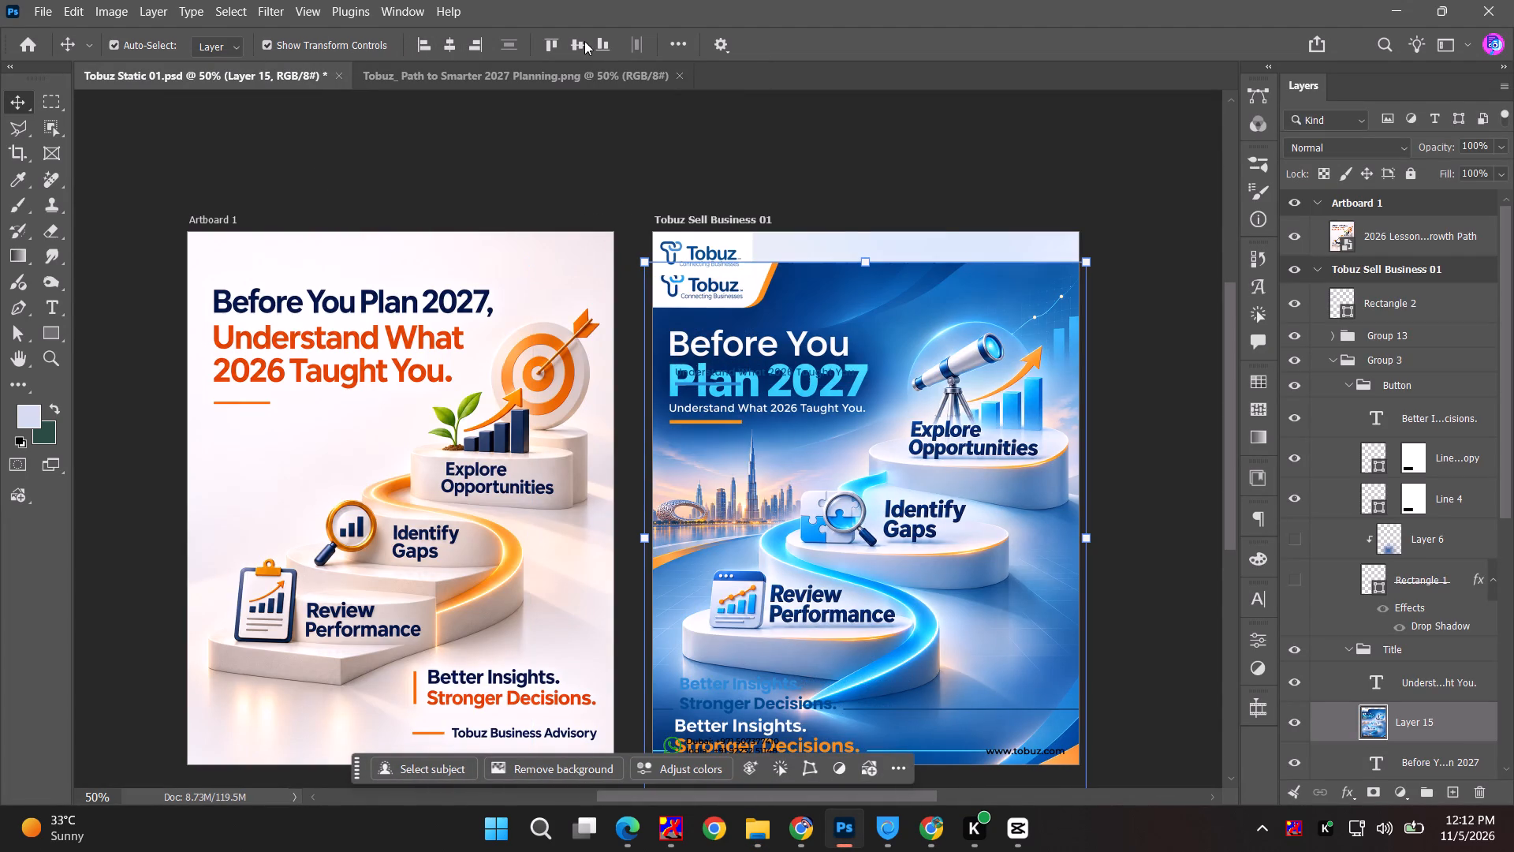
pyautogui.click(584, 48)
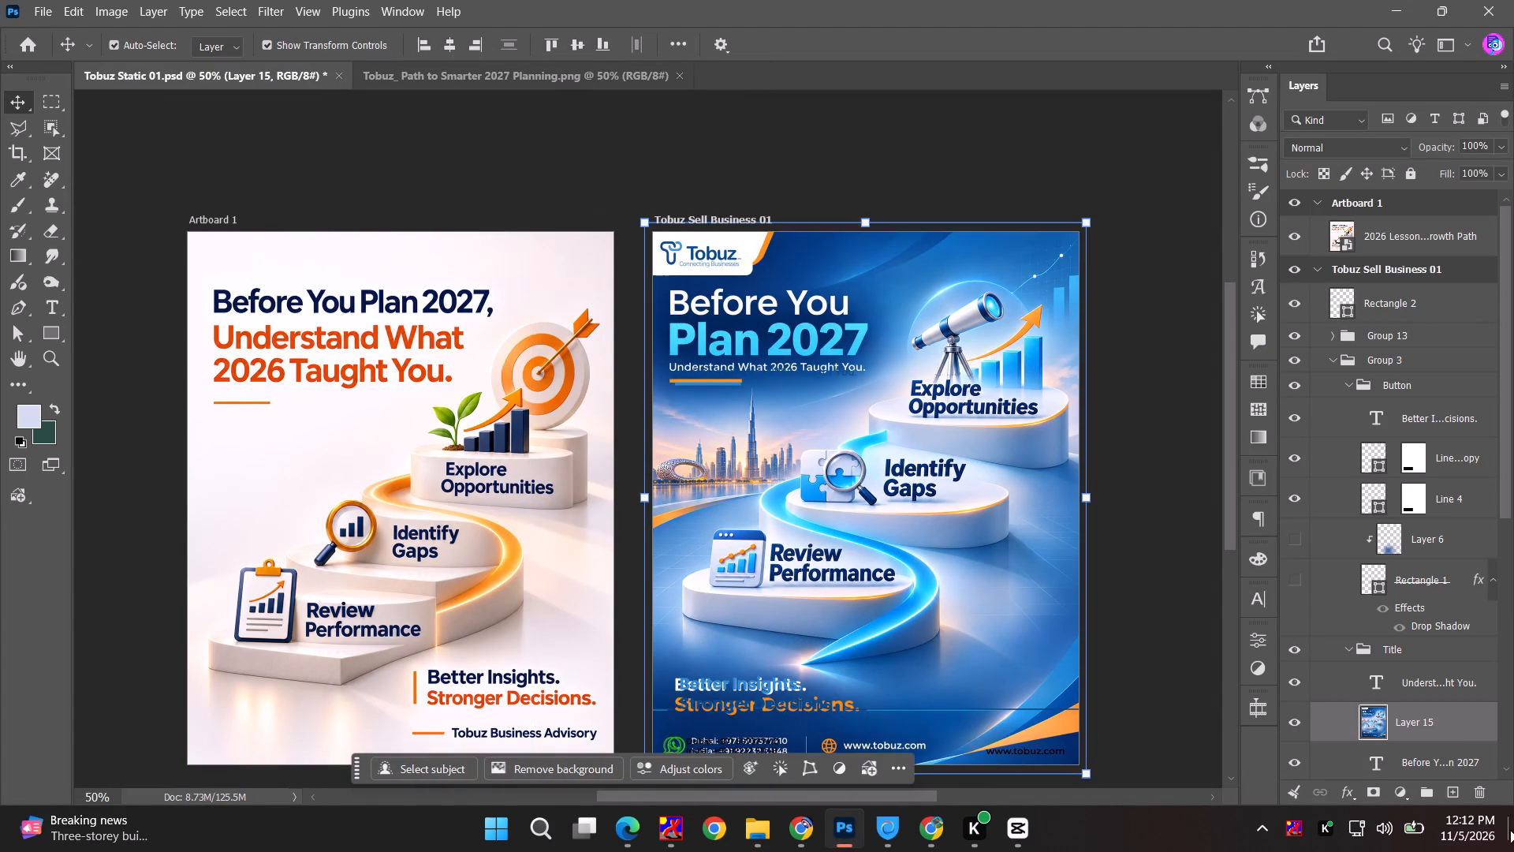
# Add a layer mask to the placed poster image and fill the mask with black to hide it.
pyautogui.click(1375, 795)
pyautogui.press('b')
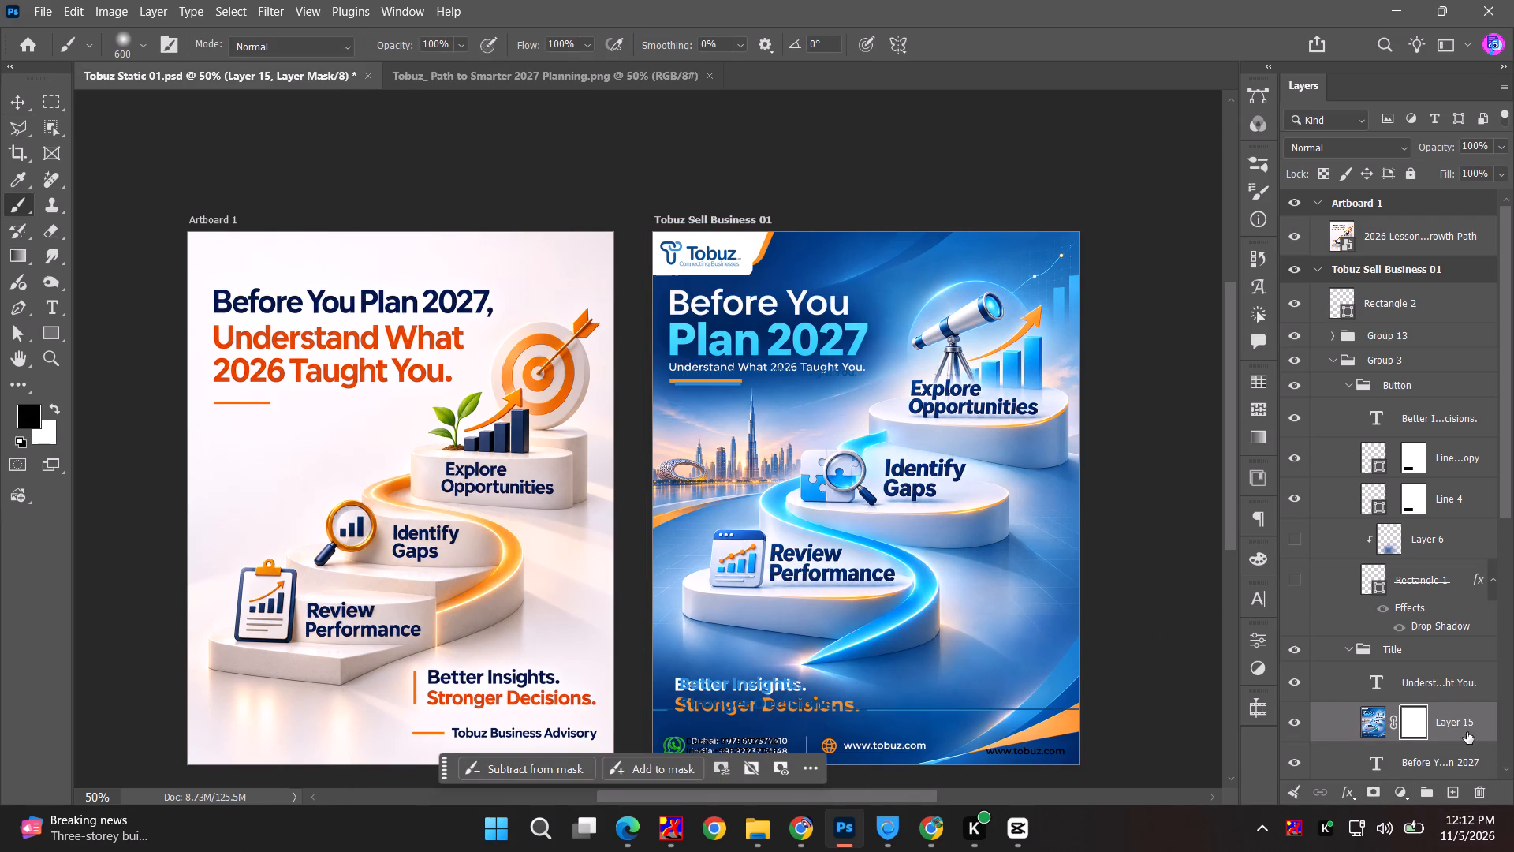
pyautogui.hotkey('alt', 'BackSpace')
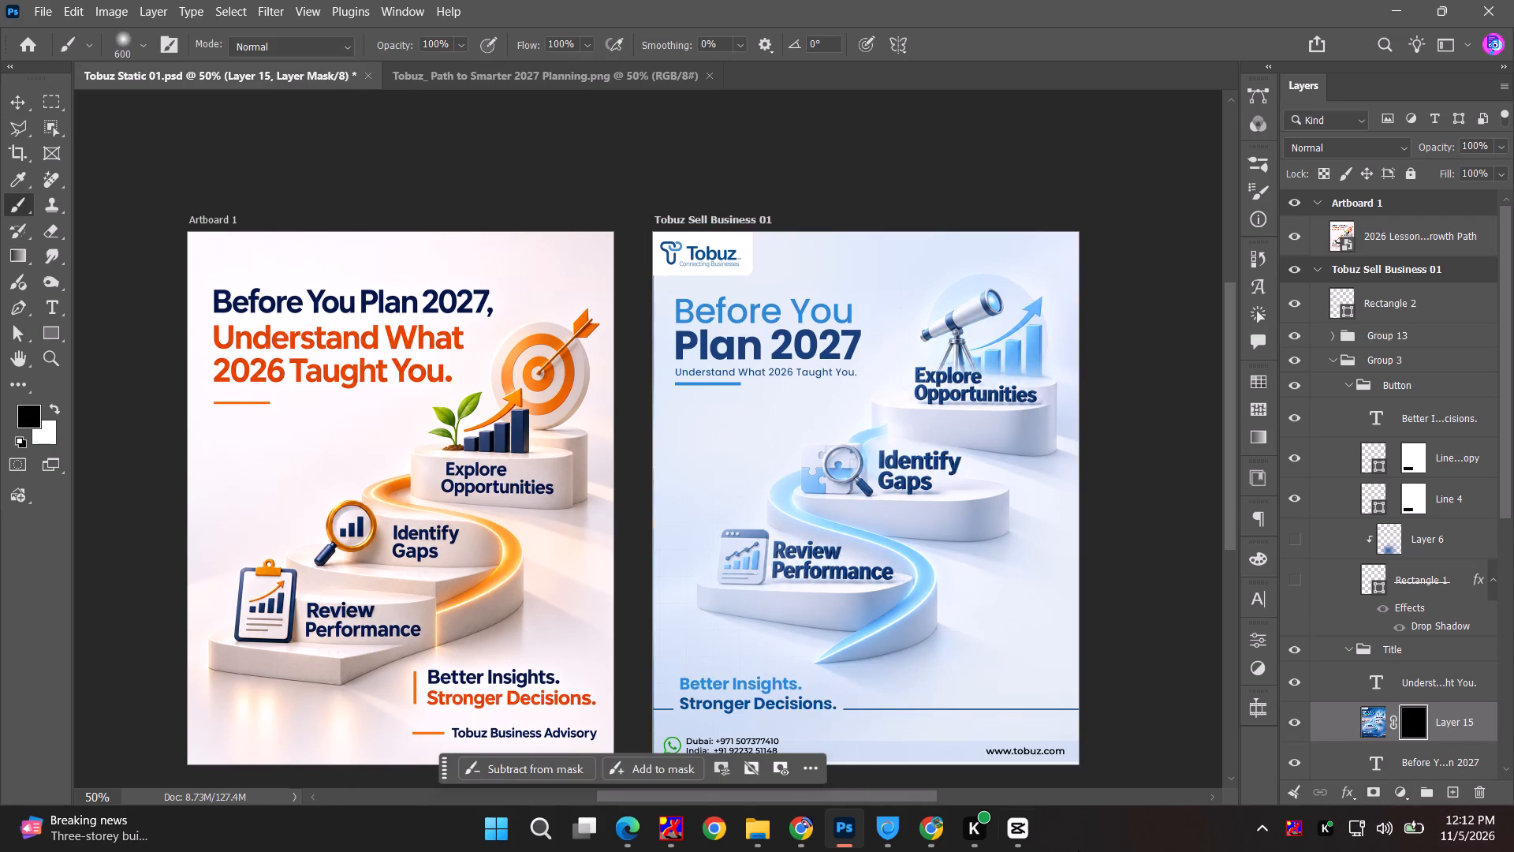
# Erase on the mask, reducing the eraser to 250, to reveal the poster's Dubai skyline and sky below the heading.
pyautogui.press('e')
pyautogui.moveTo(632, 487); pyautogui.dragTo(266, 552)
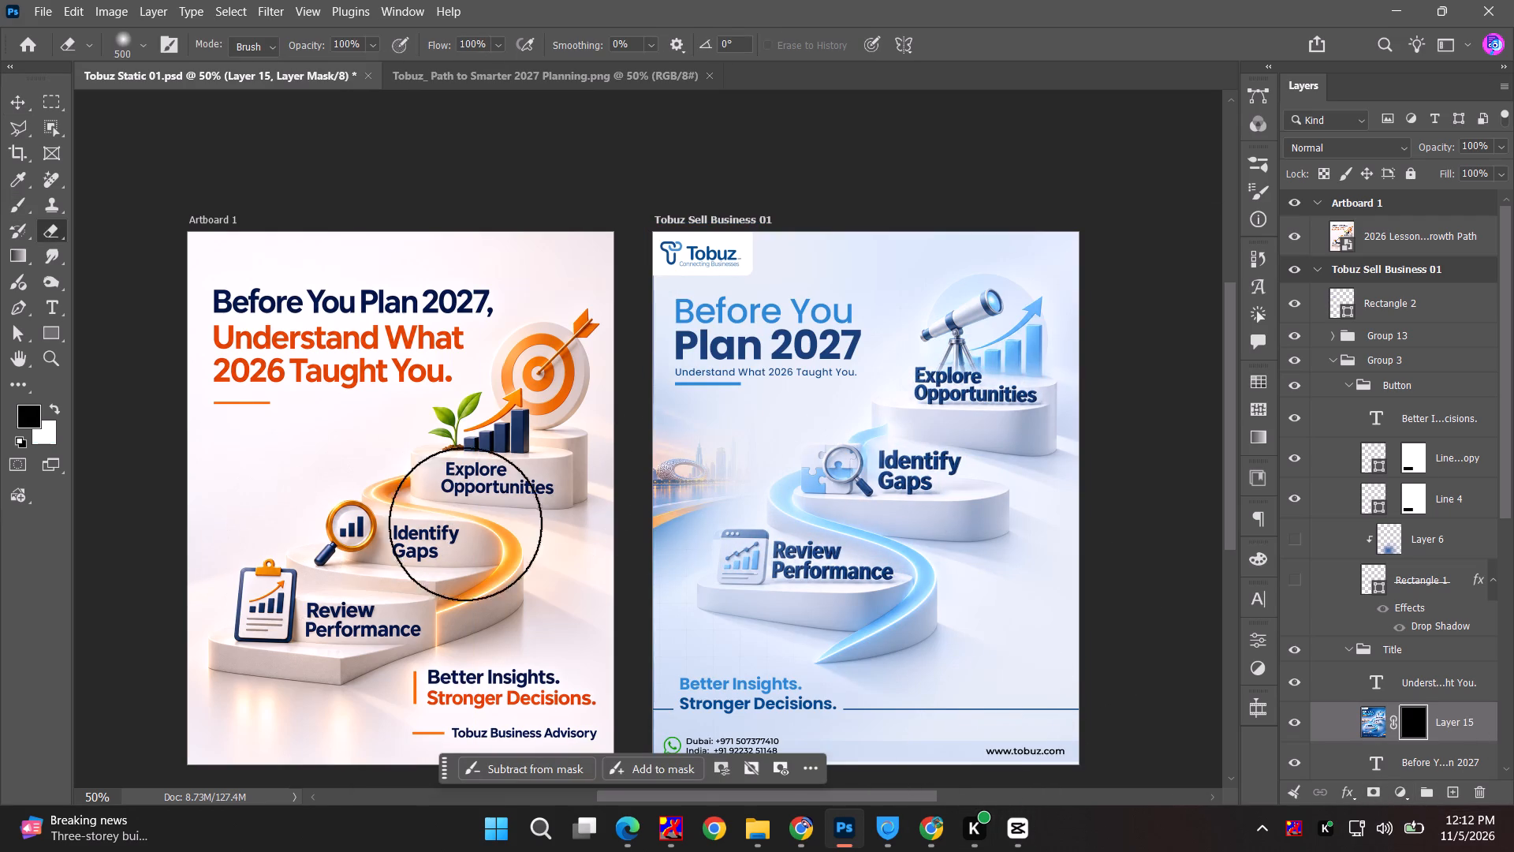
pyautogui.keyDown('alt'); pyautogui.scroll(11, 647, 462); pyautogui.keyUp('alt')
pyautogui.press('space')
pyautogui.moveTo(677, 484); pyautogui.dragTo(486, 542)
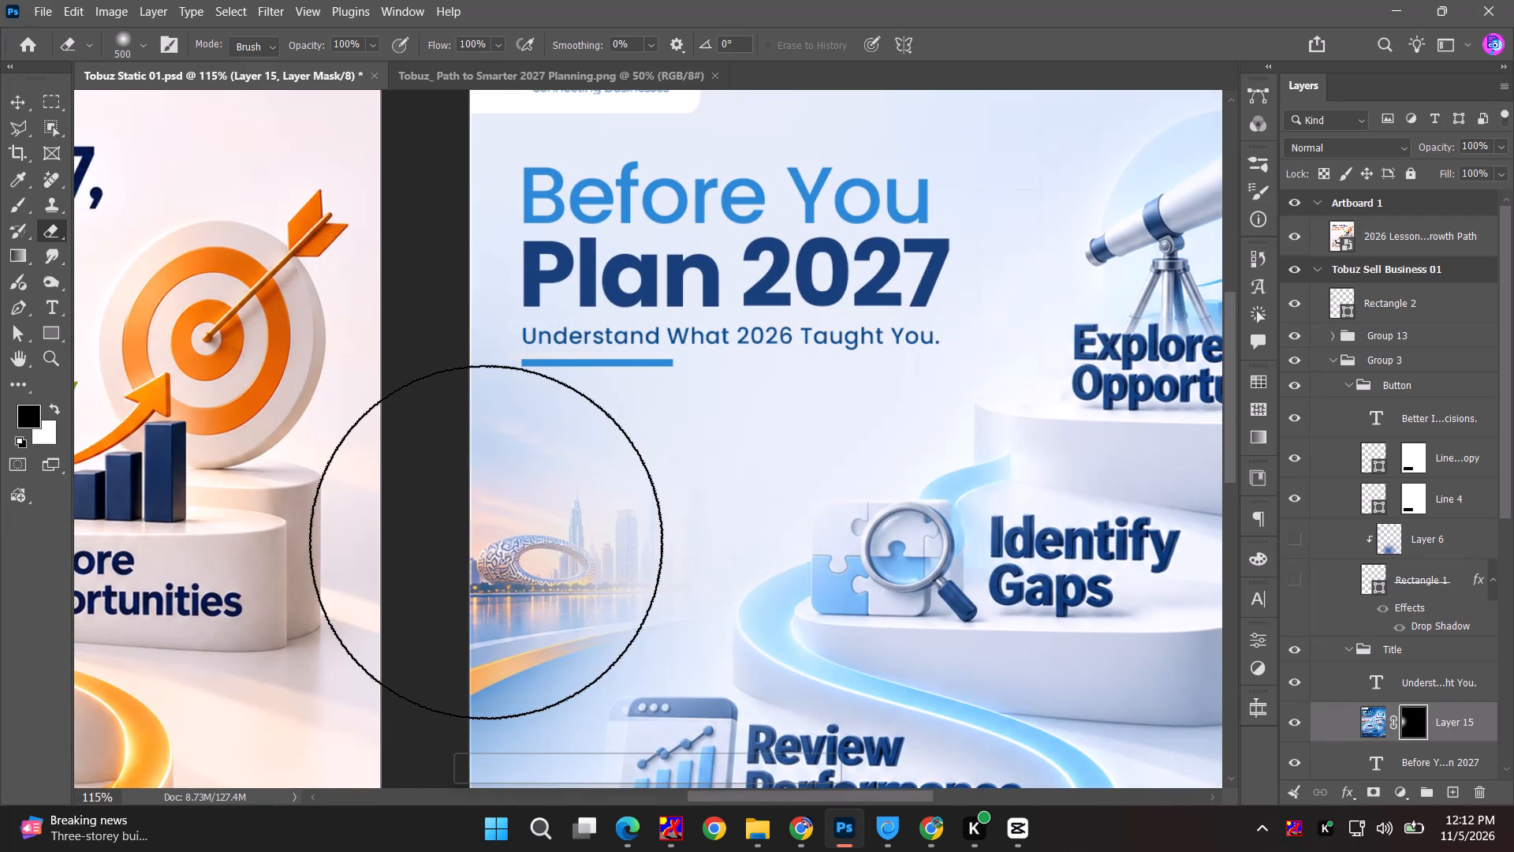
pyautogui.write('[[')
pyautogui.press('[')
pyautogui.moveTo(652, 516); pyautogui.dragTo(237, 488)
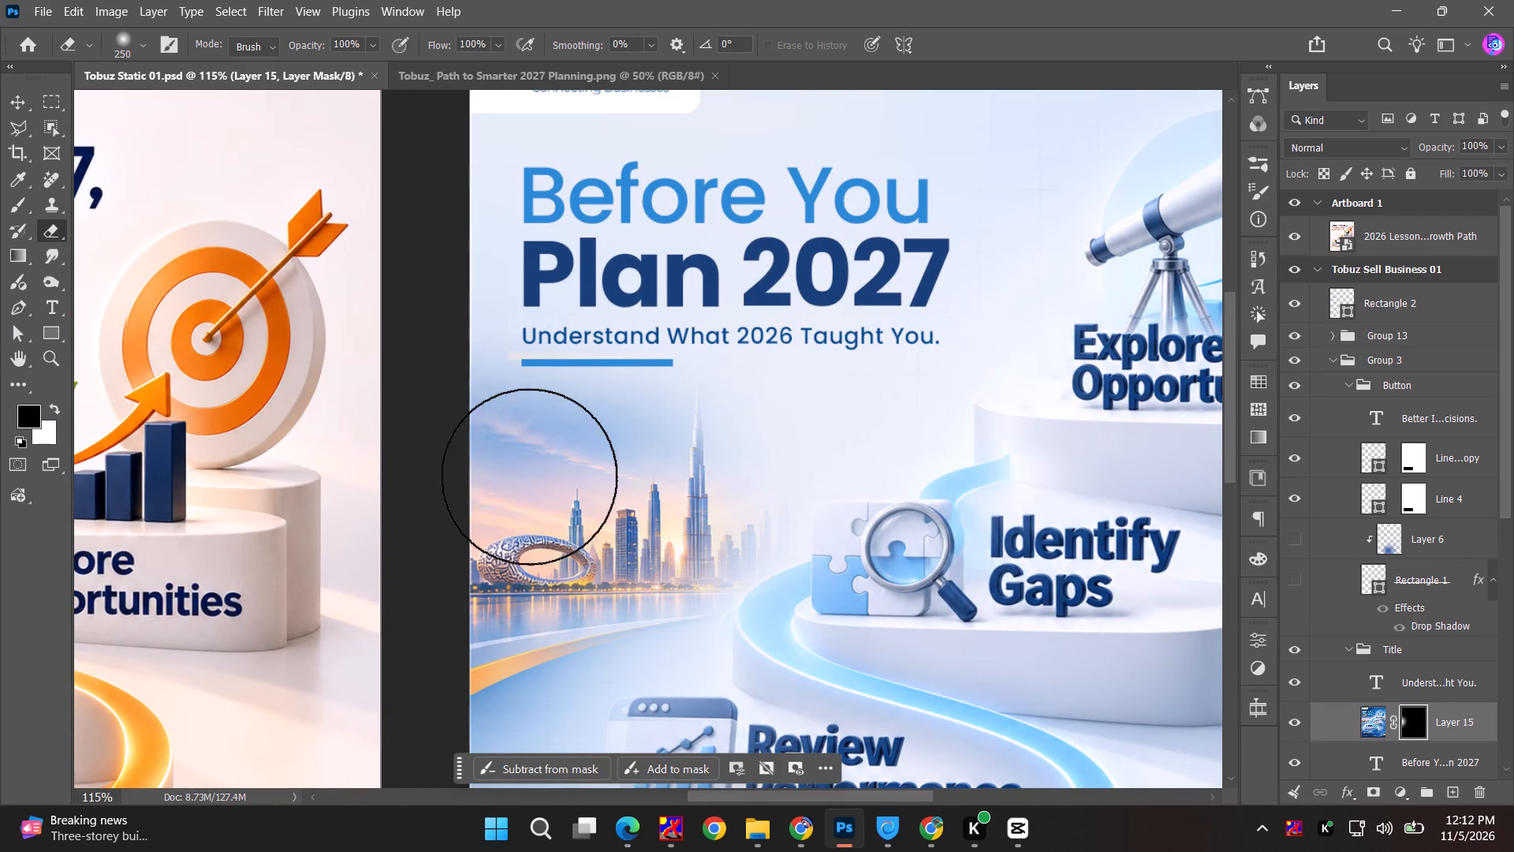
pyautogui.moveTo(498, 482); pyautogui.dragTo(0, 493)
pyautogui.moveTo(735, 442); pyautogui.dragTo(665, 451)
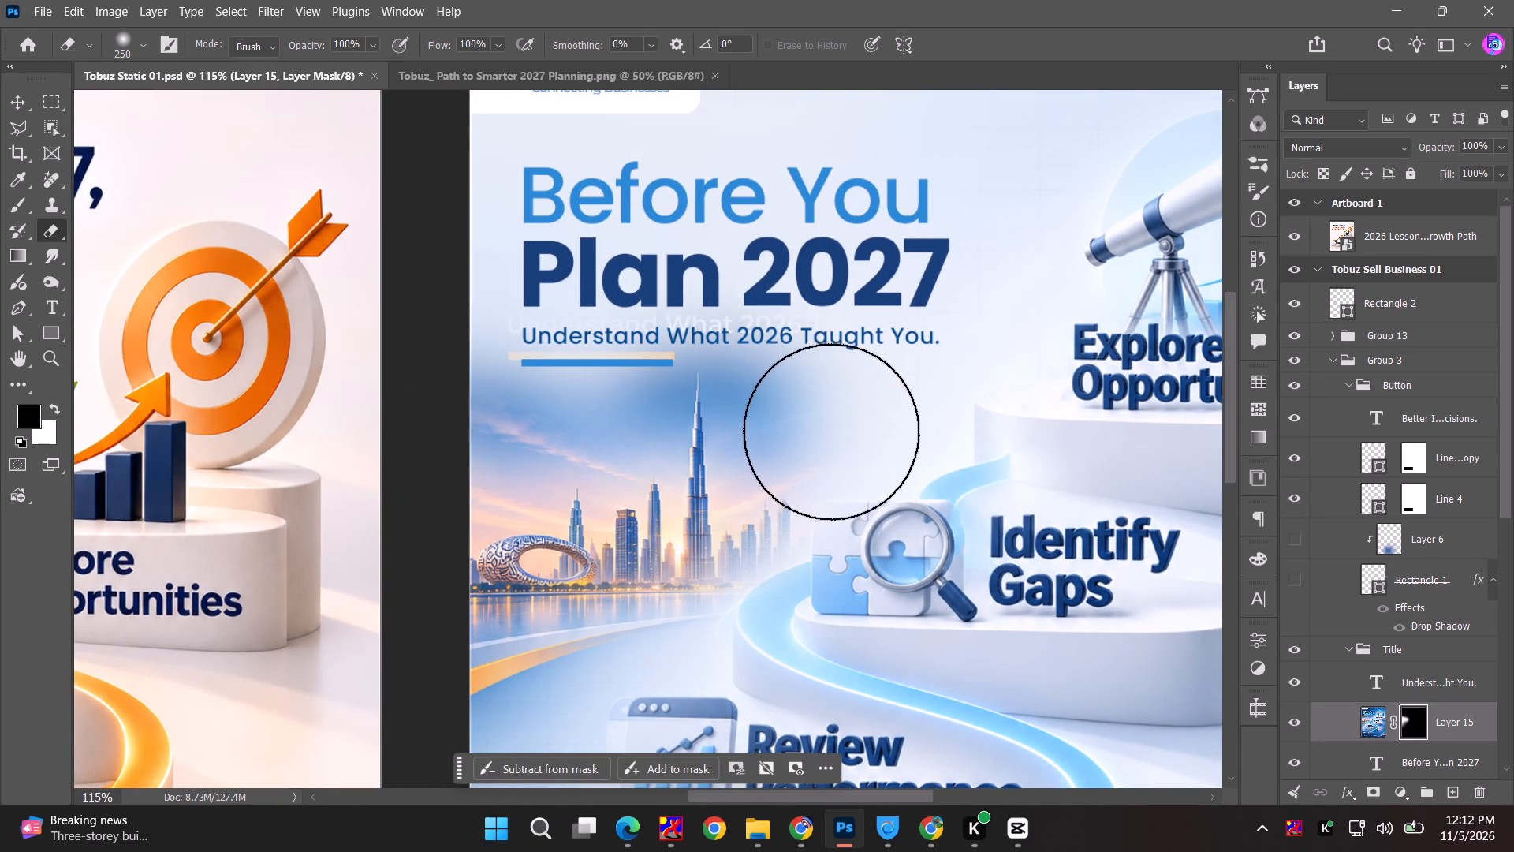
pyautogui.moveTo(860, 413); pyautogui.dragTo(606, 417)
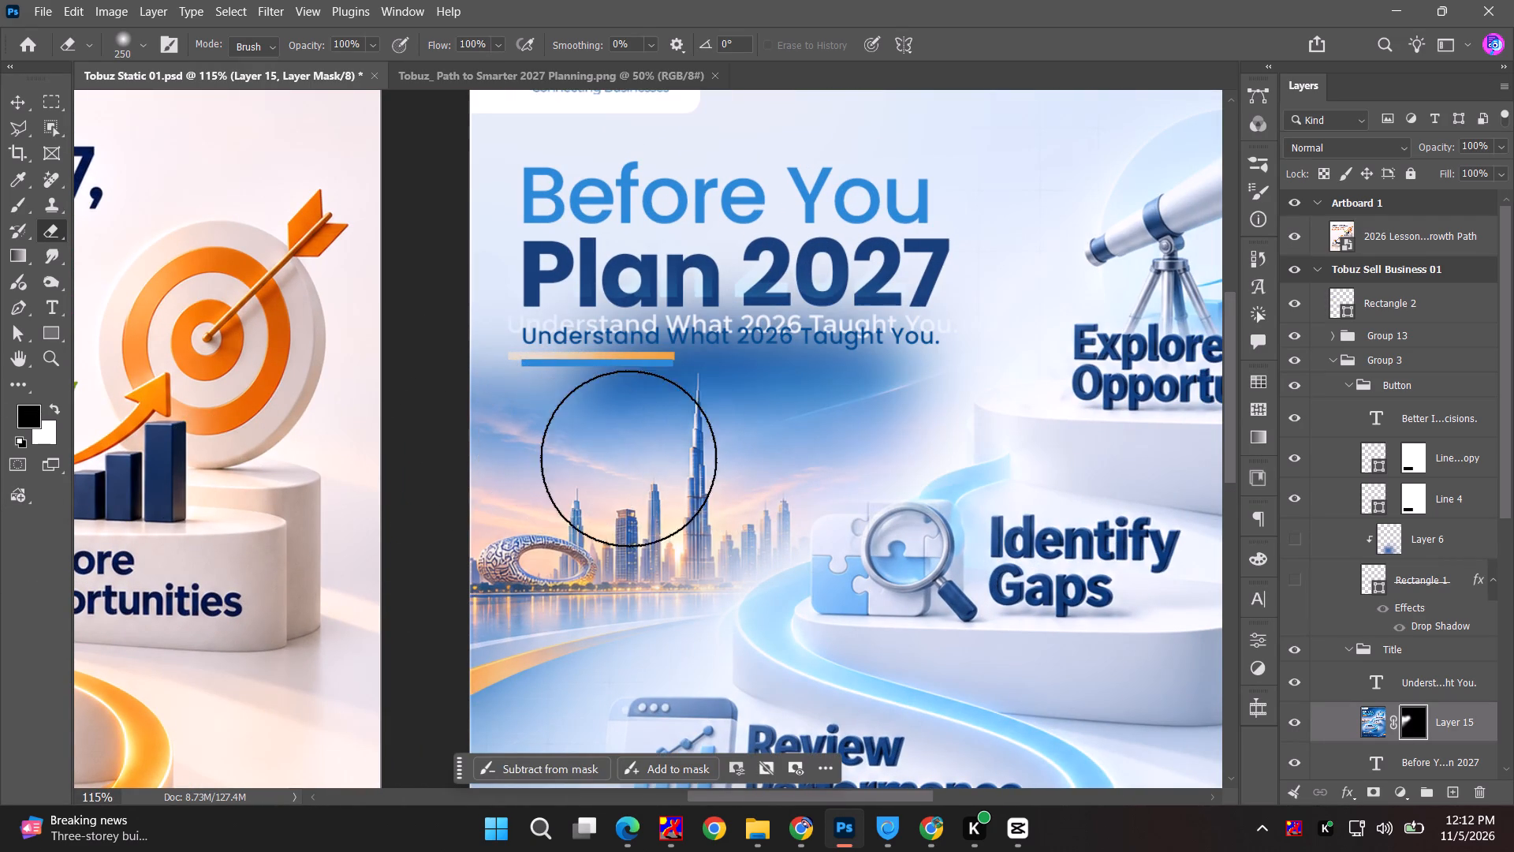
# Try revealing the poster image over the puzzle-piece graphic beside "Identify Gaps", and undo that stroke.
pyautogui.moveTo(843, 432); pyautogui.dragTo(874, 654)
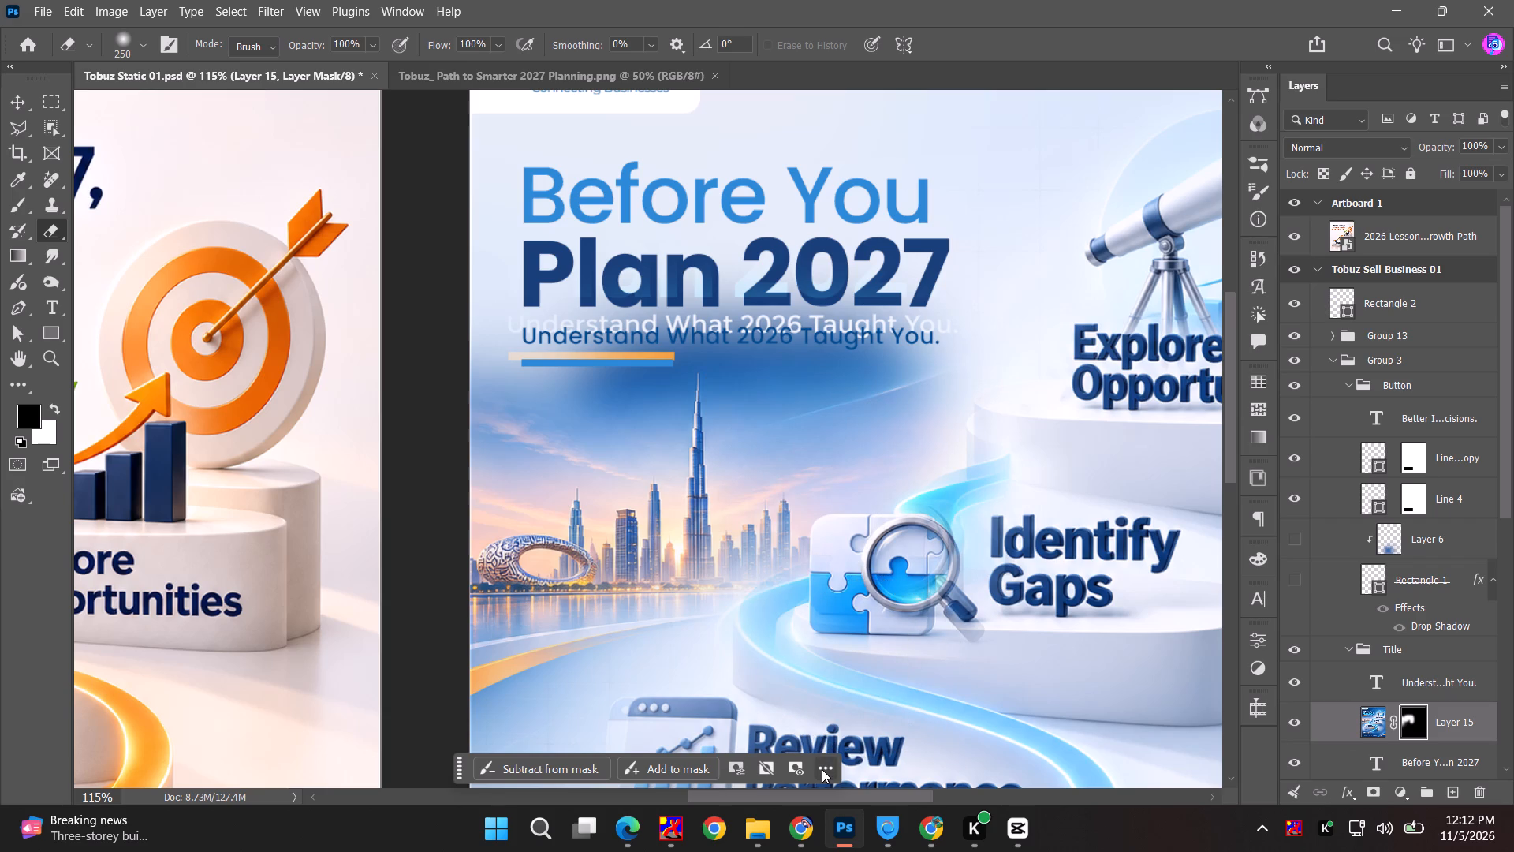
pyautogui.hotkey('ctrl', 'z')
# Erase more of the mask along the waterfront road and the artboard's outer edge to reveal that part of the skyline.
pyautogui.moveTo(587, 628); pyautogui.dragTo(340, 628)
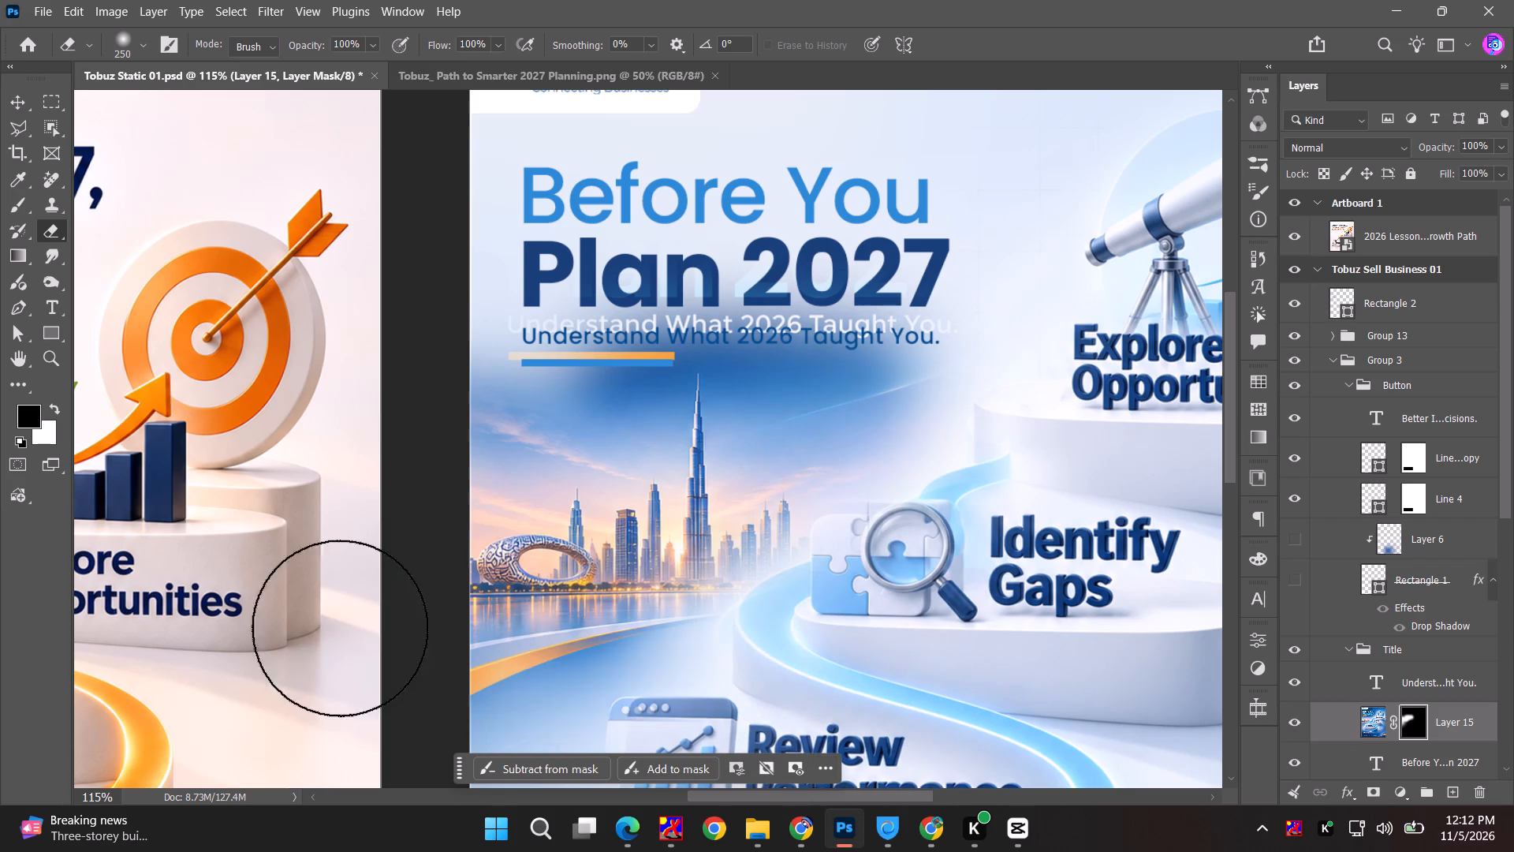
pyautogui.moveTo(340, 628); pyautogui.dragTo(0, 626)
pyautogui.moveTo(489, 495); pyautogui.dragTo(0, 476)
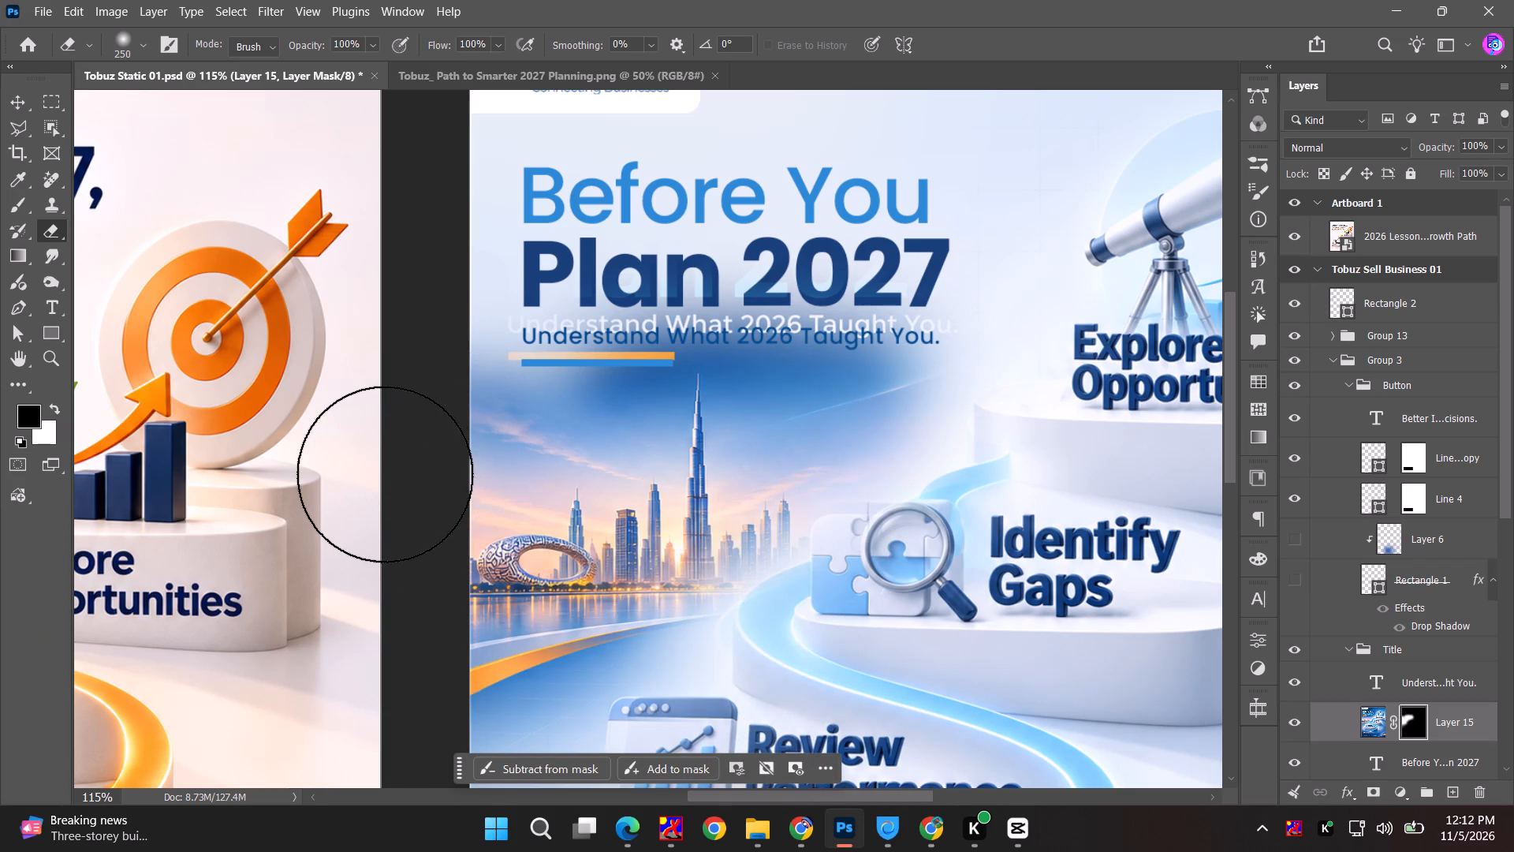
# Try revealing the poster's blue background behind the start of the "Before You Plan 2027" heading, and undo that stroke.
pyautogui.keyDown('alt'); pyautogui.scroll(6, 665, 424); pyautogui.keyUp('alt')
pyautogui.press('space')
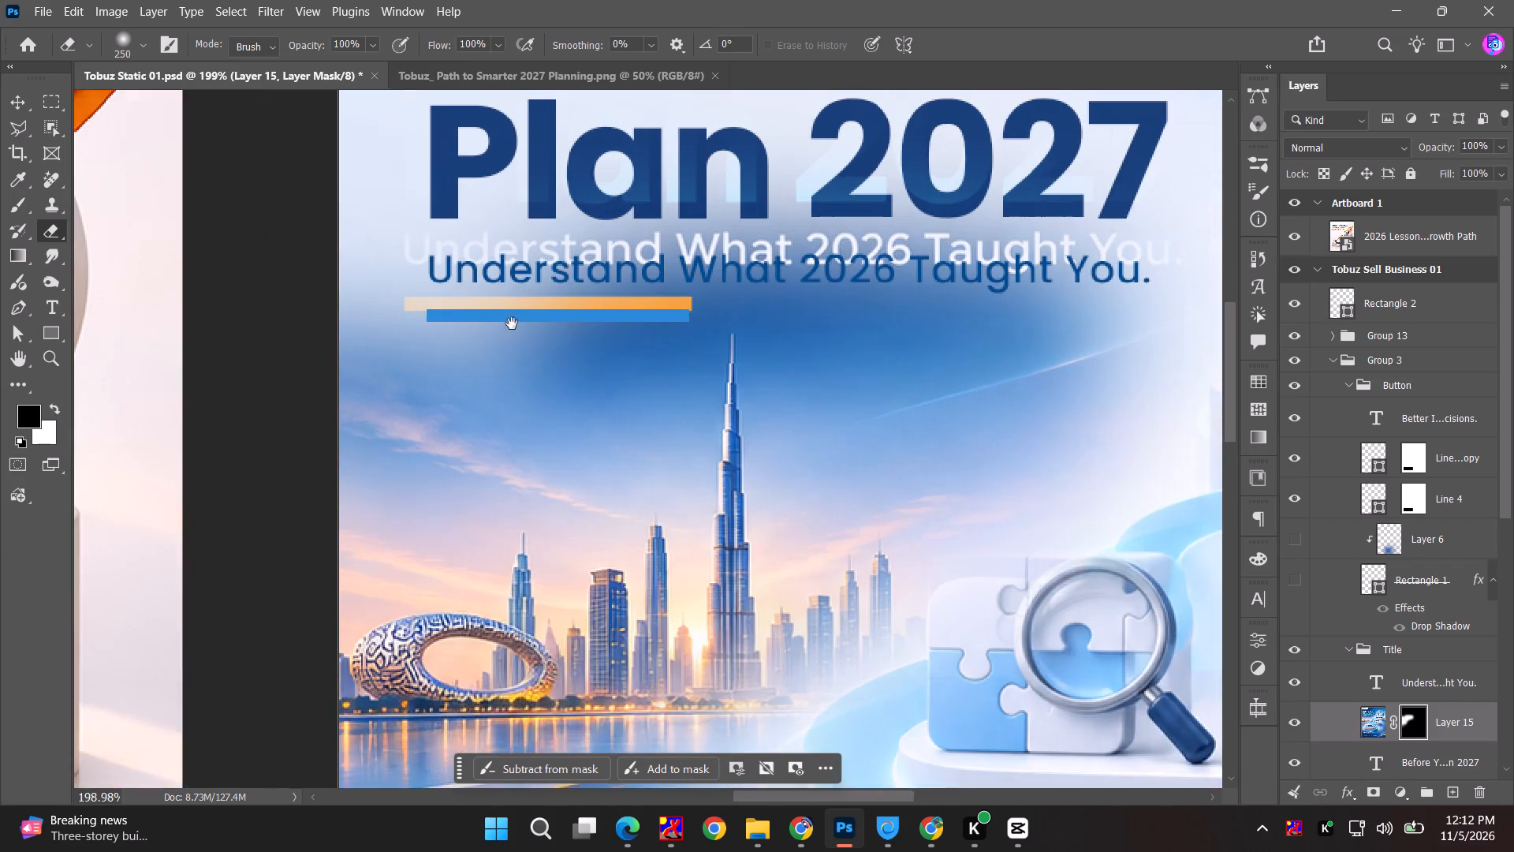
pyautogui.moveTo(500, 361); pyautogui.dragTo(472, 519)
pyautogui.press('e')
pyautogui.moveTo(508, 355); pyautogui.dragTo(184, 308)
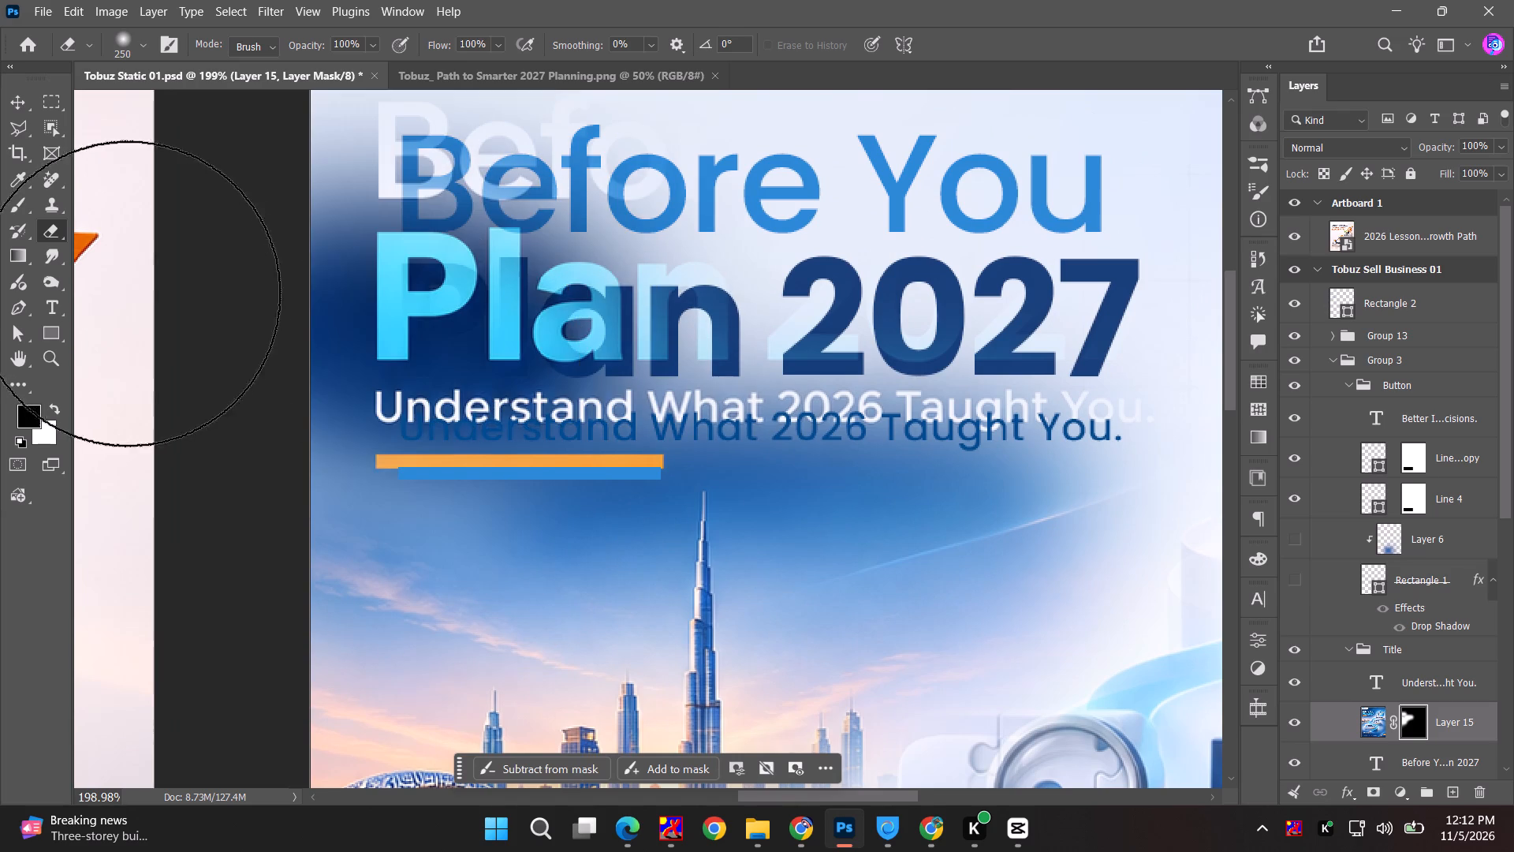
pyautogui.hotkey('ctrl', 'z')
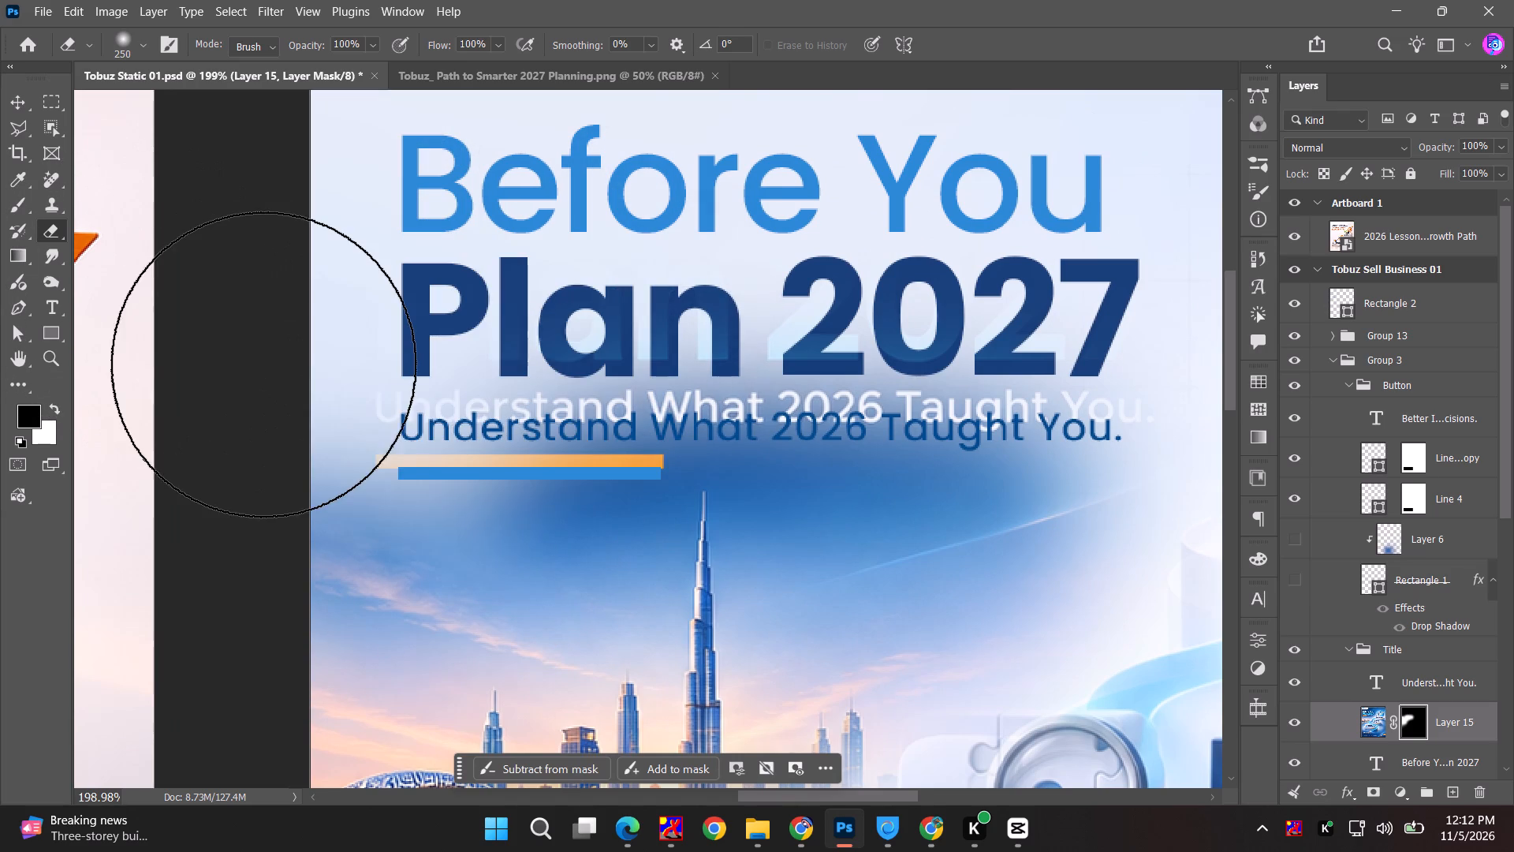
# Paint black on the mask with a size 100 brush to hide the poster's duplicate subtitle, heading traces and orange line.
pyautogui.press('b')
pyautogui.press('[')
pyautogui.press('[')
pyautogui.press('[')
pyautogui.press('[')
pyautogui.press('[')
pyautogui.press('[')
pyautogui.press('[')
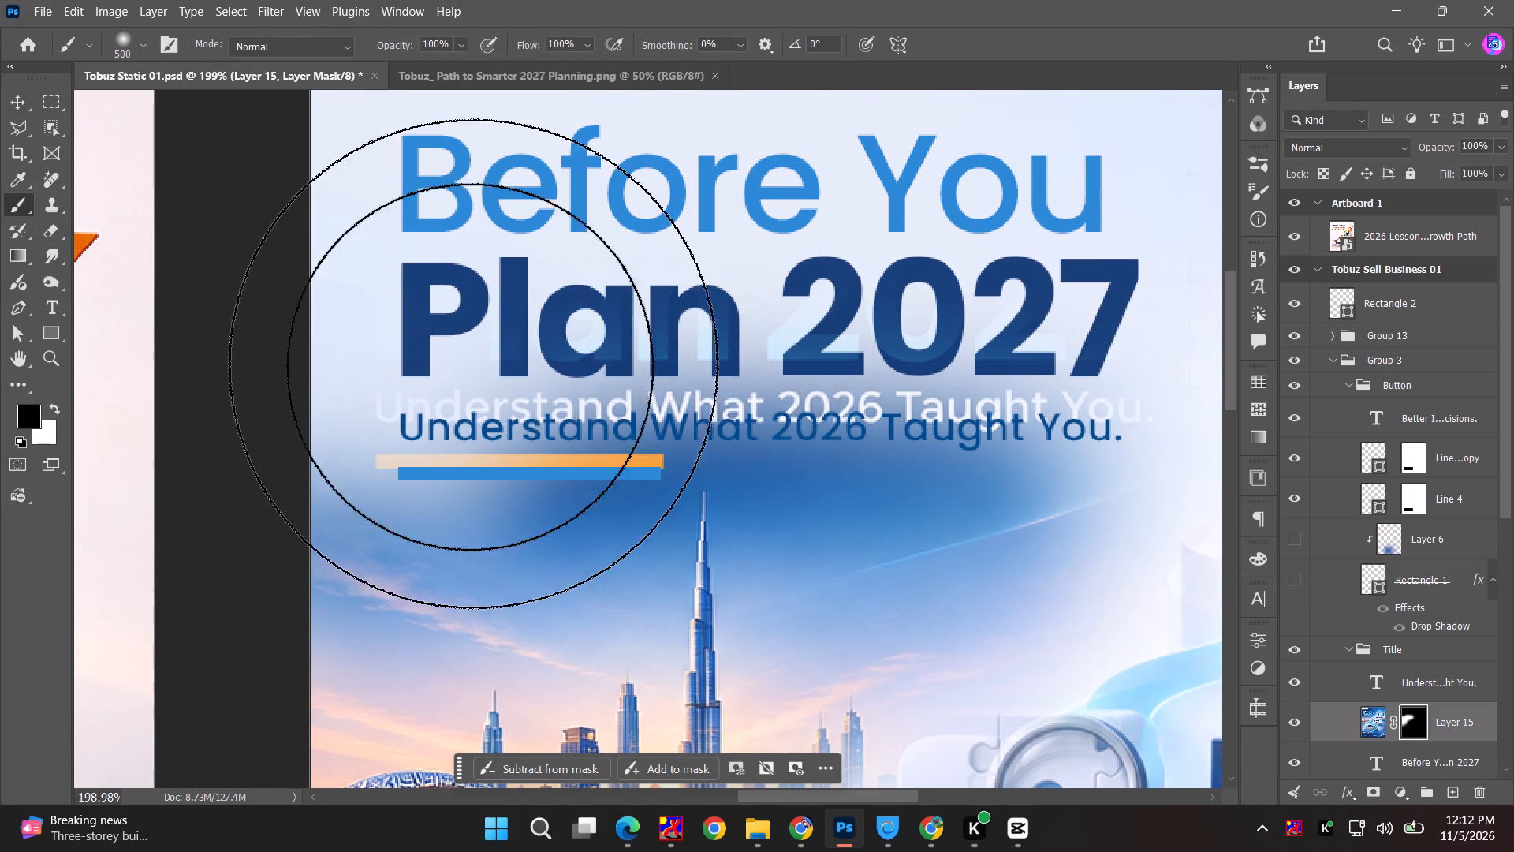
pyautogui.press('[')
pyautogui.press('[')
pyautogui.moveTo(400, 434); pyautogui.dragTo(642, 410)
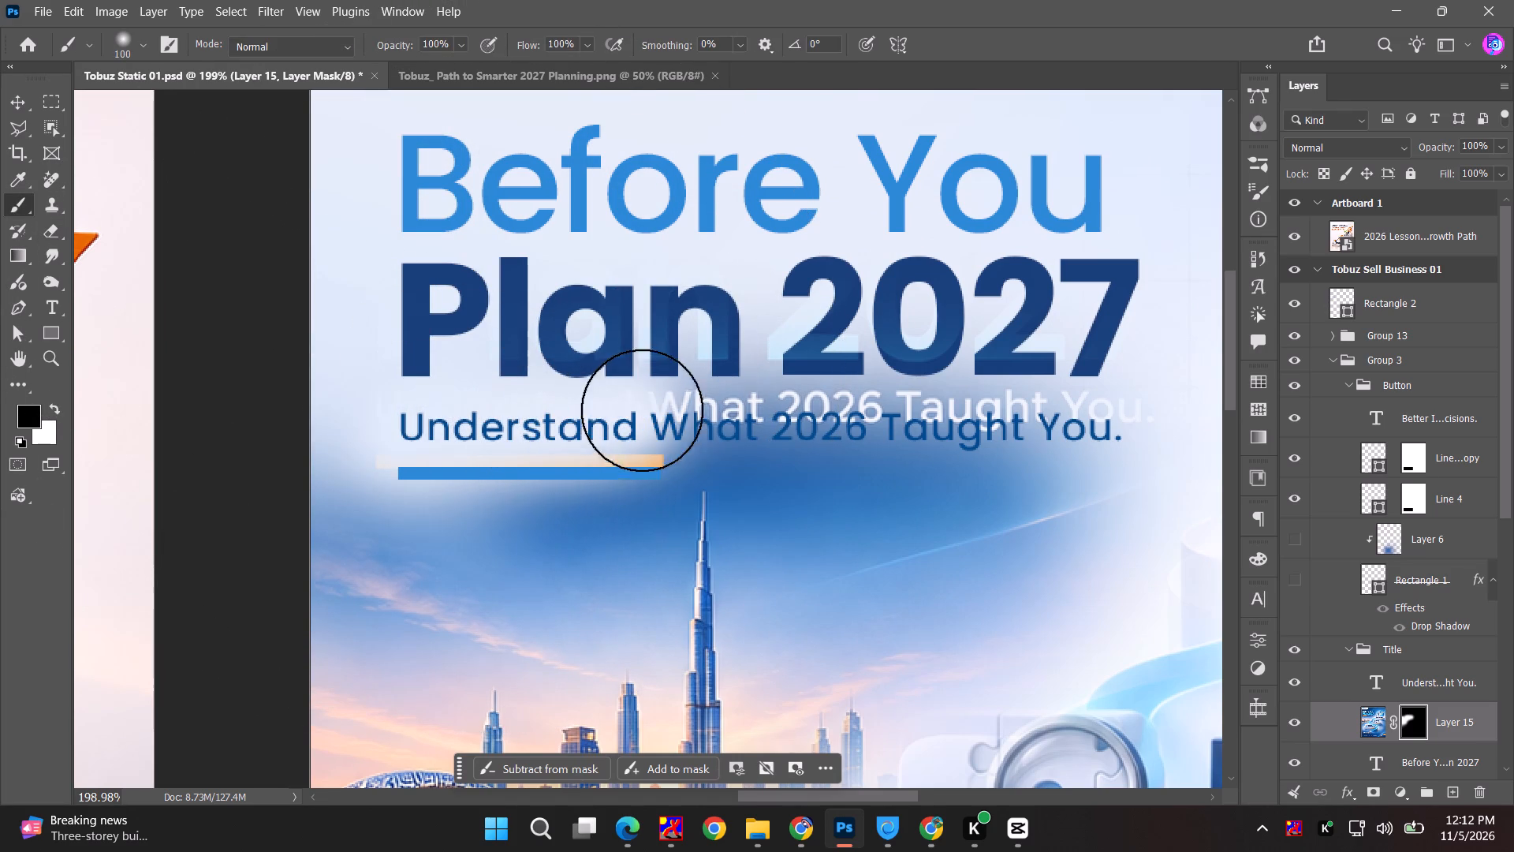
pyautogui.moveTo(642, 410); pyautogui.dragTo(54, 401)
pyautogui.moveTo(560, 420); pyautogui.dragTo(289, 398)
pyautogui.moveTo(673, 420); pyautogui.dragTo(240, 364)
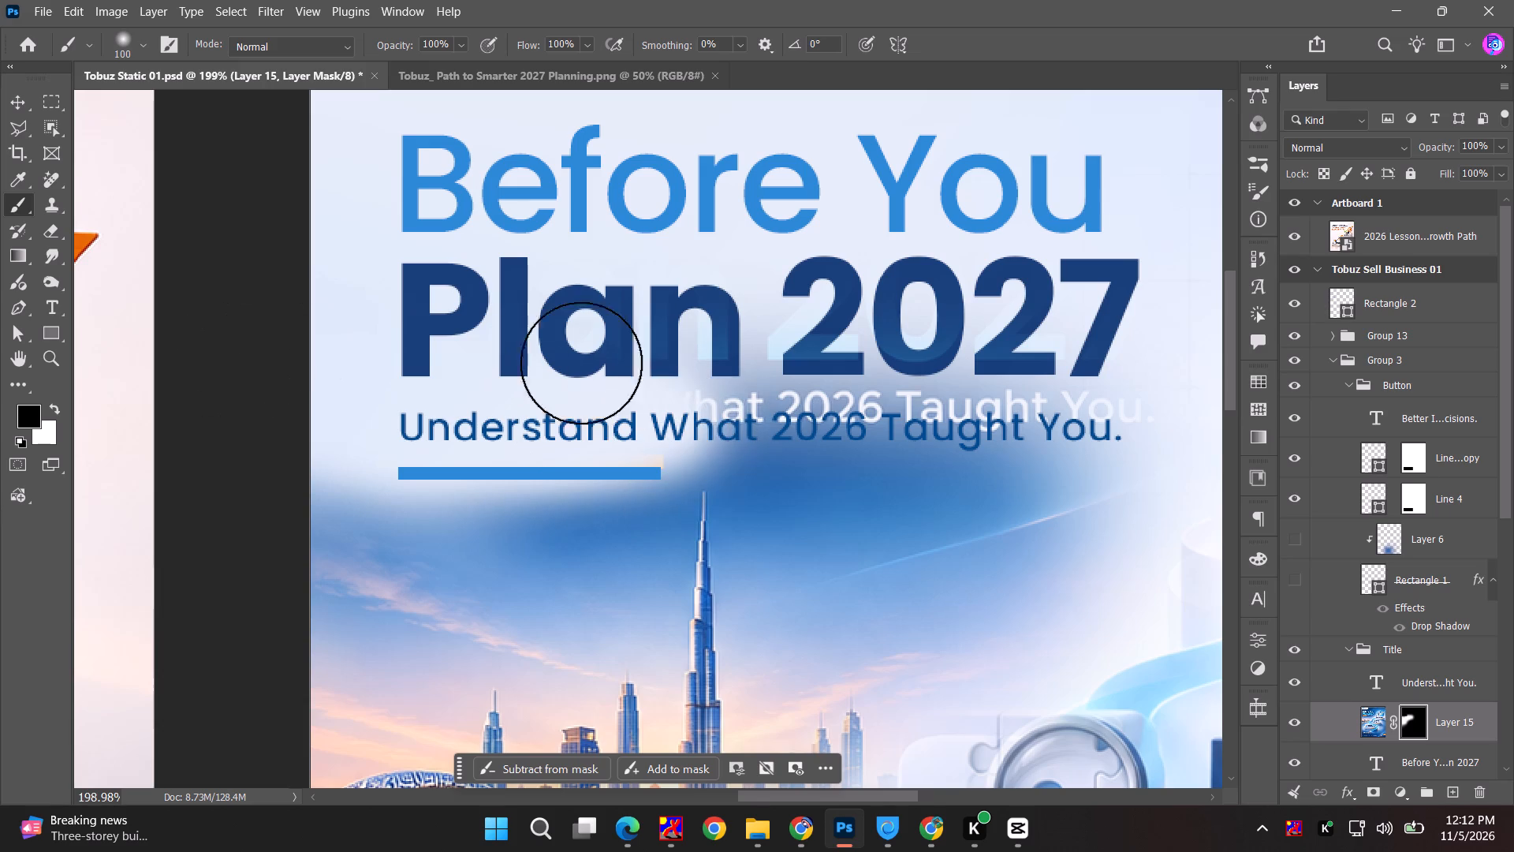
pyautogui.moveTo(595, 375); pyautogui.dragTo(1062, 397)
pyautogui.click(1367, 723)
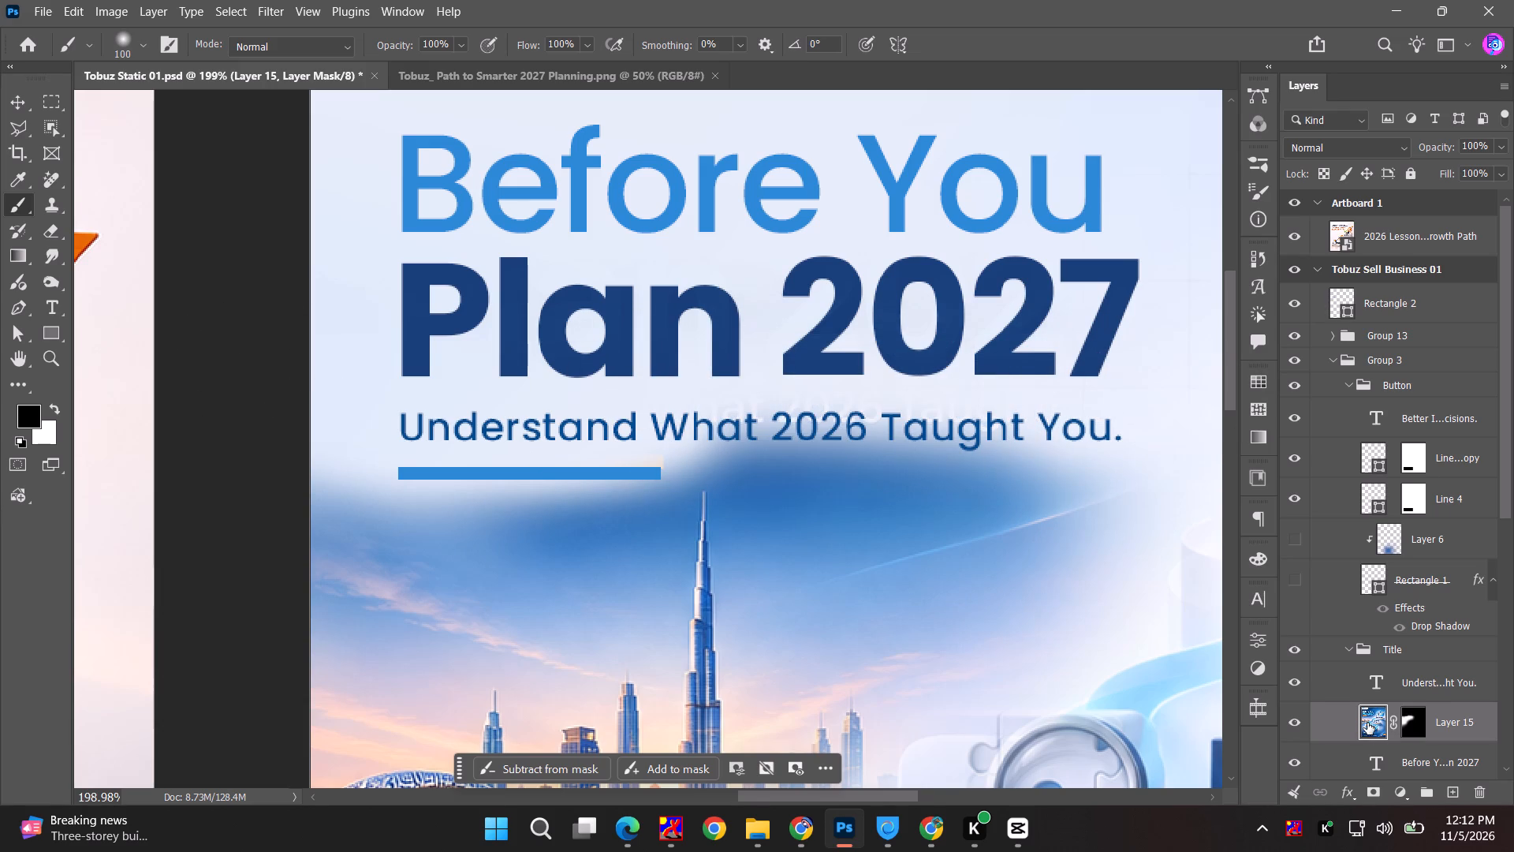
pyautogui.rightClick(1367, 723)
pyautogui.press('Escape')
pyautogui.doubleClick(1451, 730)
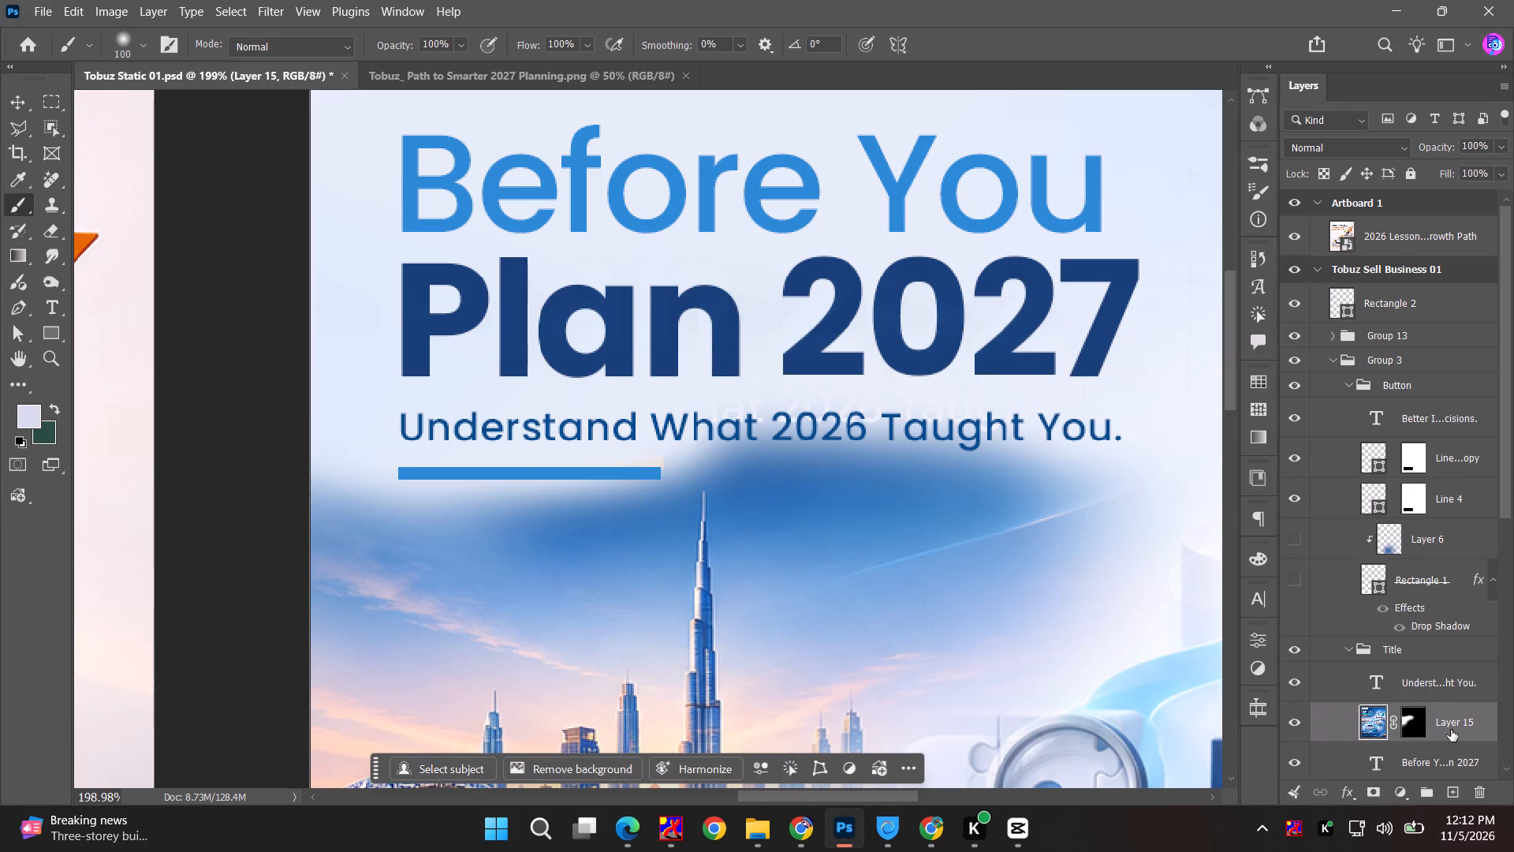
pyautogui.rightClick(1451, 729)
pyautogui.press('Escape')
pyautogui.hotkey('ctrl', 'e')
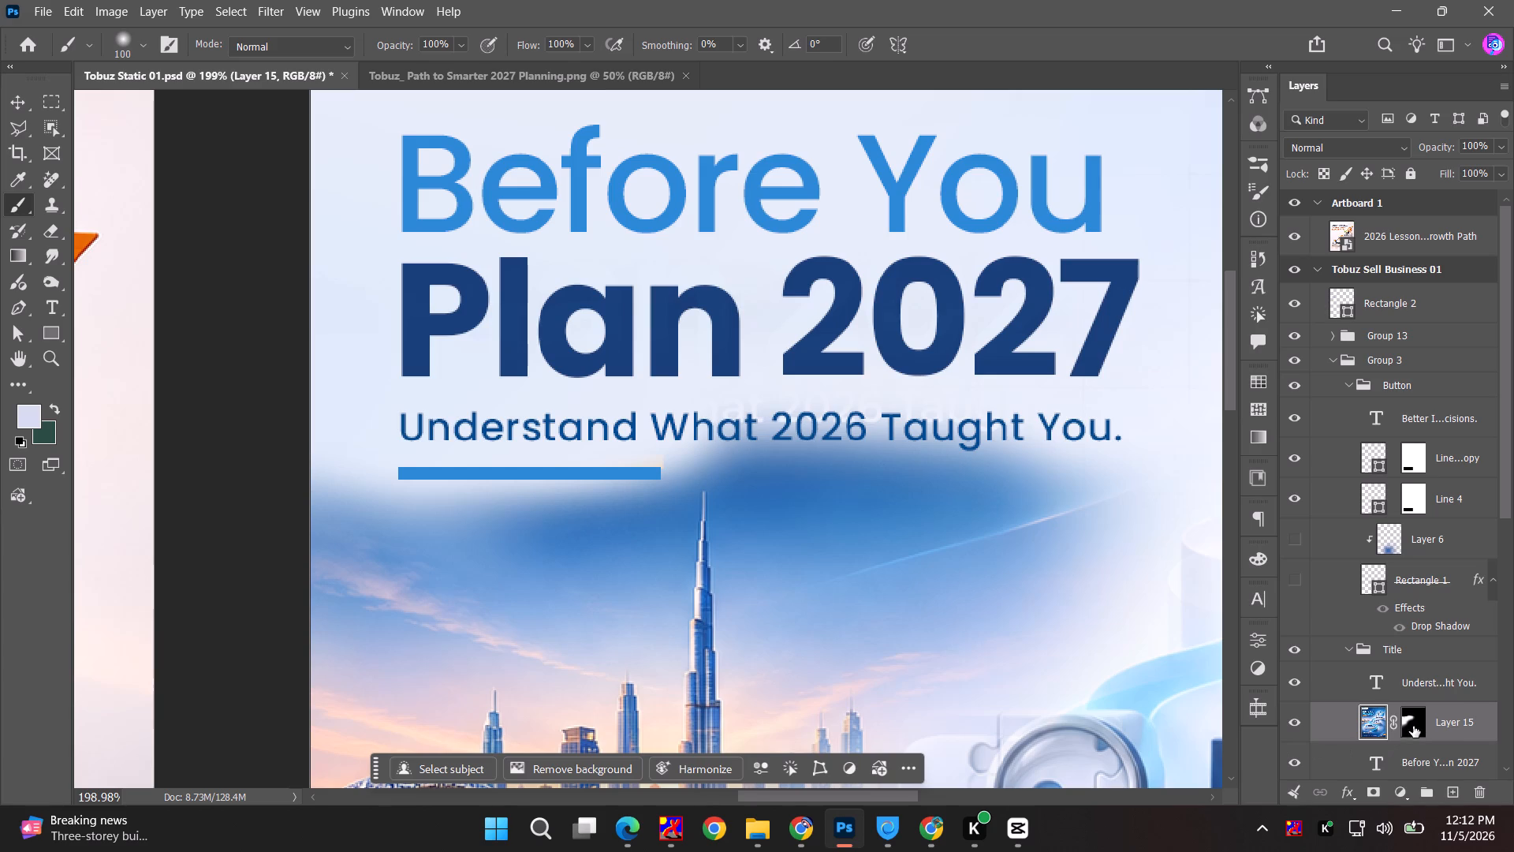
# Convert the skyline image layer to a smart object, parking its mask on another layer and moving it back to preserve it.
pyautogui.moveTo(1413, 726); pyautogui.dragTo(1411, 687)
pyautogui.rightClick(1408, 721)
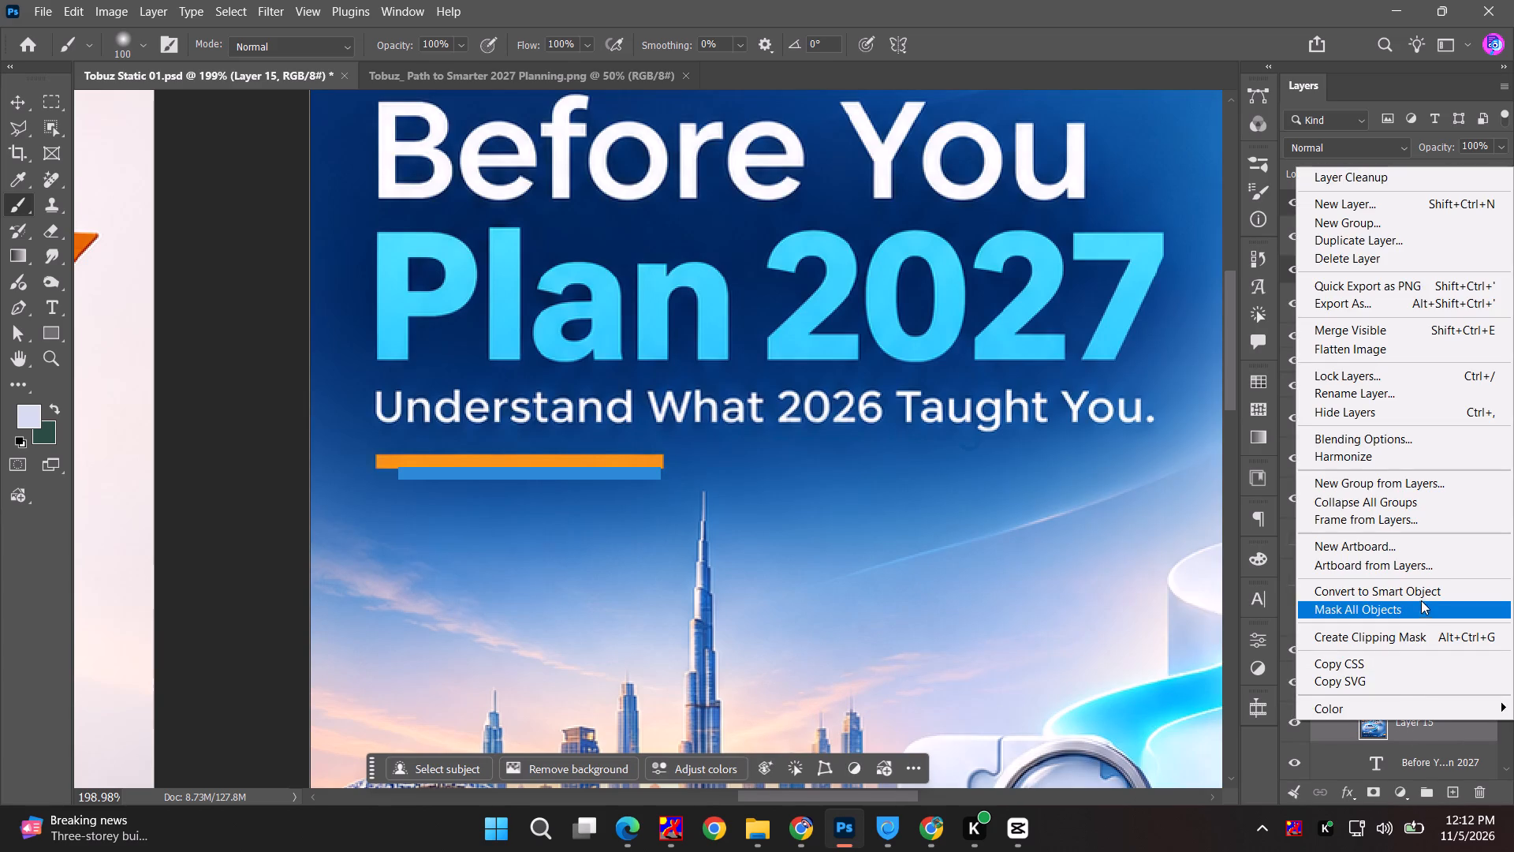
pyautogui.click(1421, 599)
pyautogui.moveTo(1416, 687); pyautogui.dragTo(1416, 720)
# Open the skyline smart object's contents and select a rectangle around the heading, subtitle and orange line.
pyautogui.doubleClick(1372, 720)
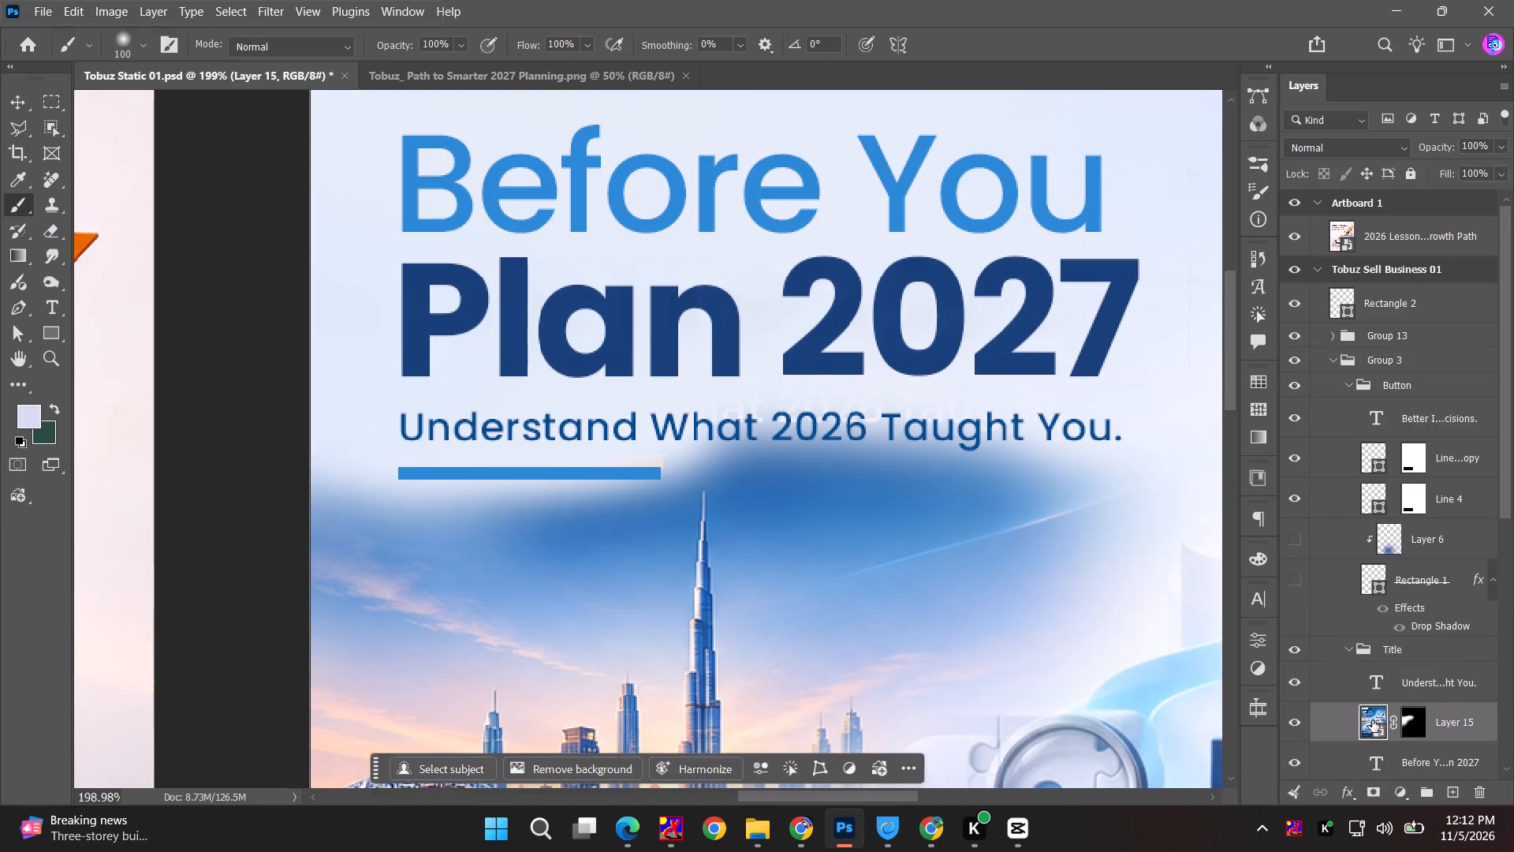
pyautogui.keyDown('alt'); pyautogui.scroll(6, 533, 423); pyautogui.keyUp('alt')
pyautogui.press('space')
pyautogui.moveTo(413, 235); pyautogui.dragTo(394, 369)
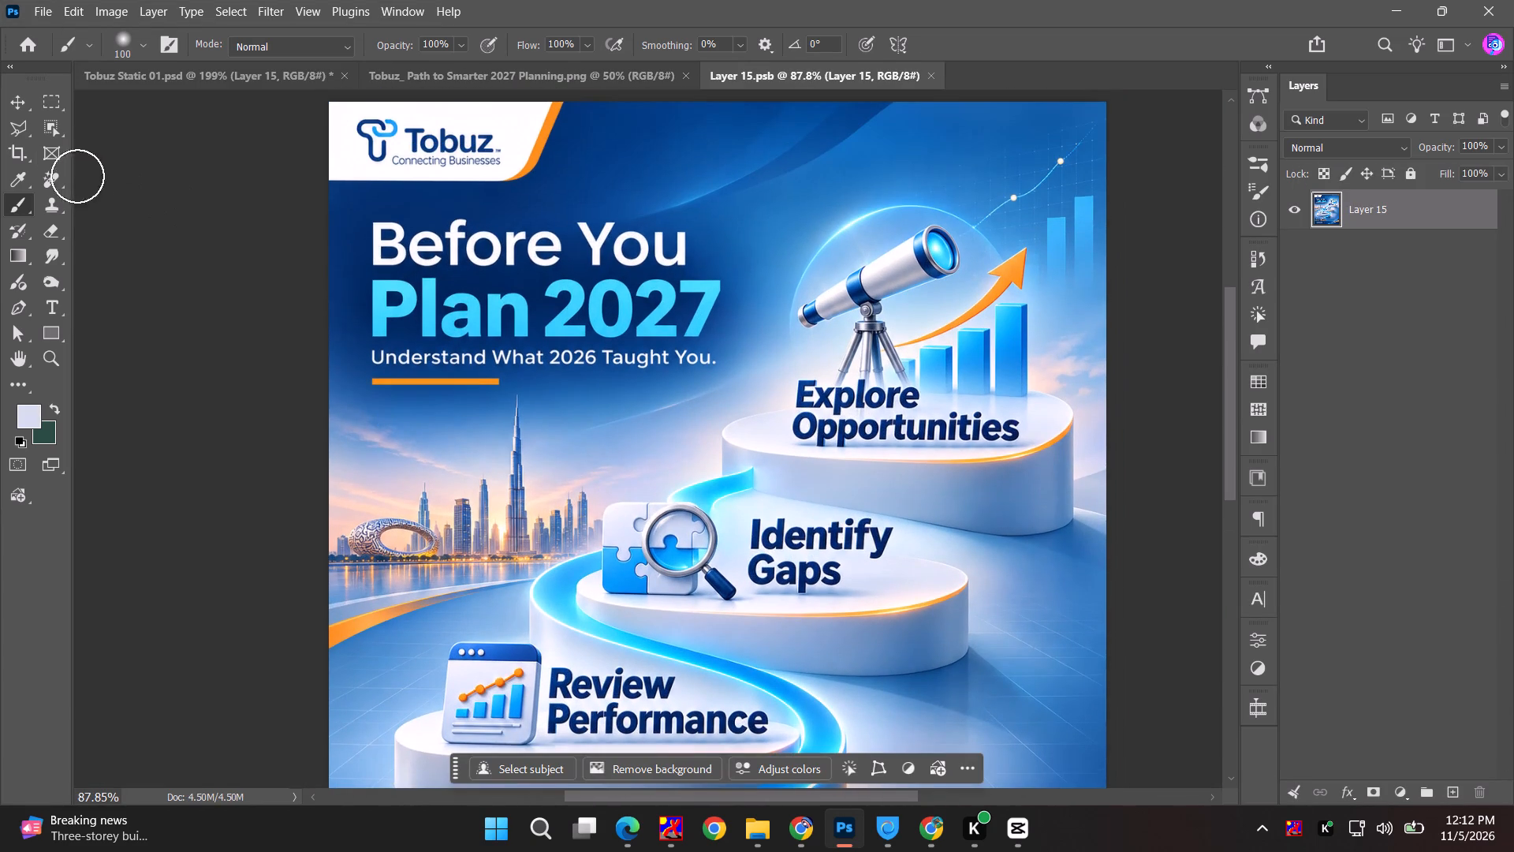
pyautogui.click(24, 127)
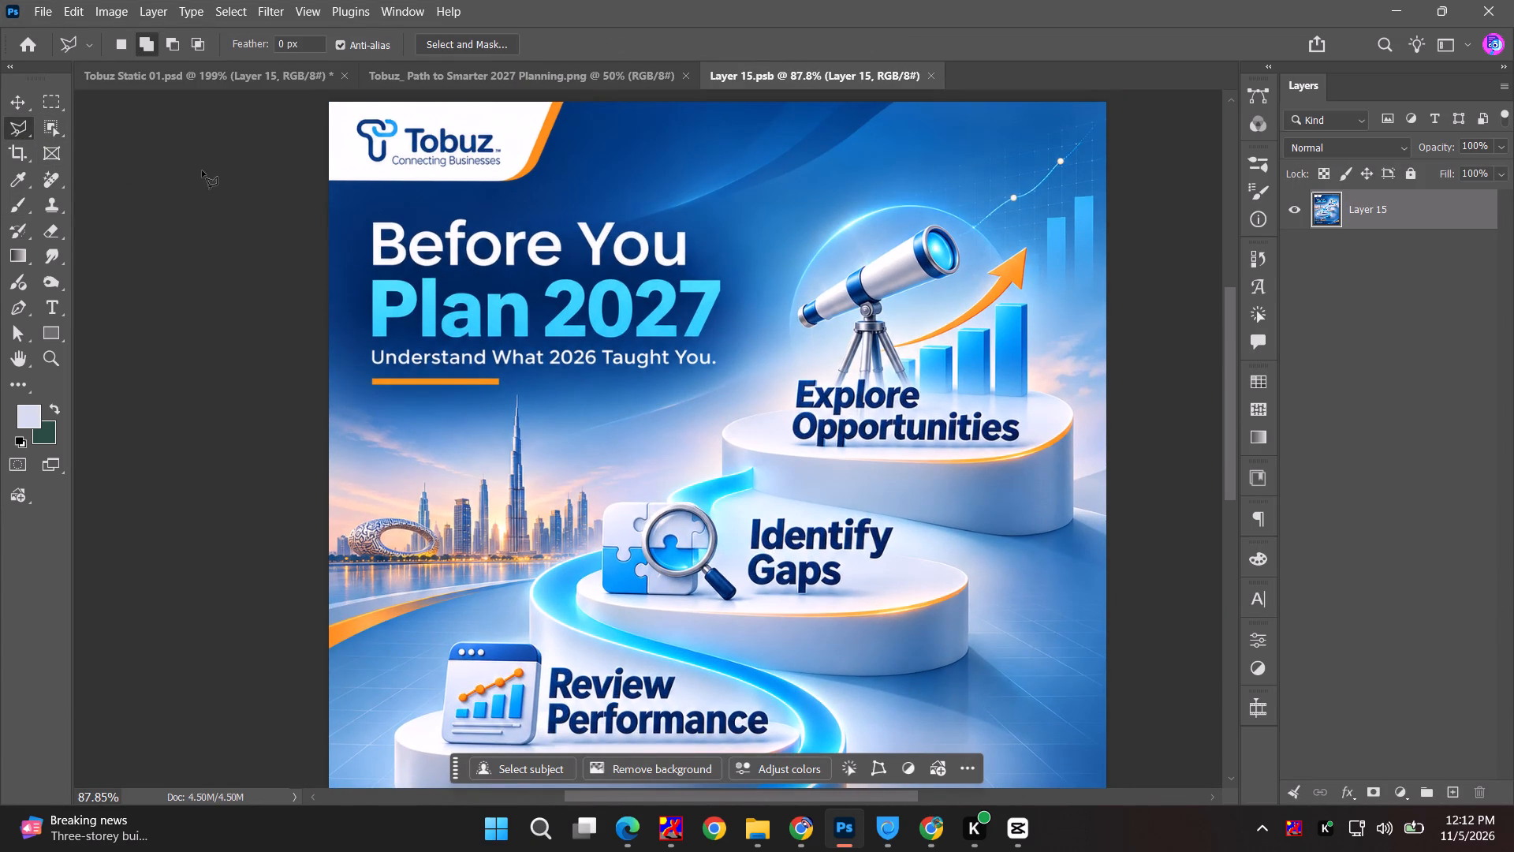
pyautogui.click(50, 95)
pyautogui.moveTo(311, 211); pyautogui.dragTo(701, 331)
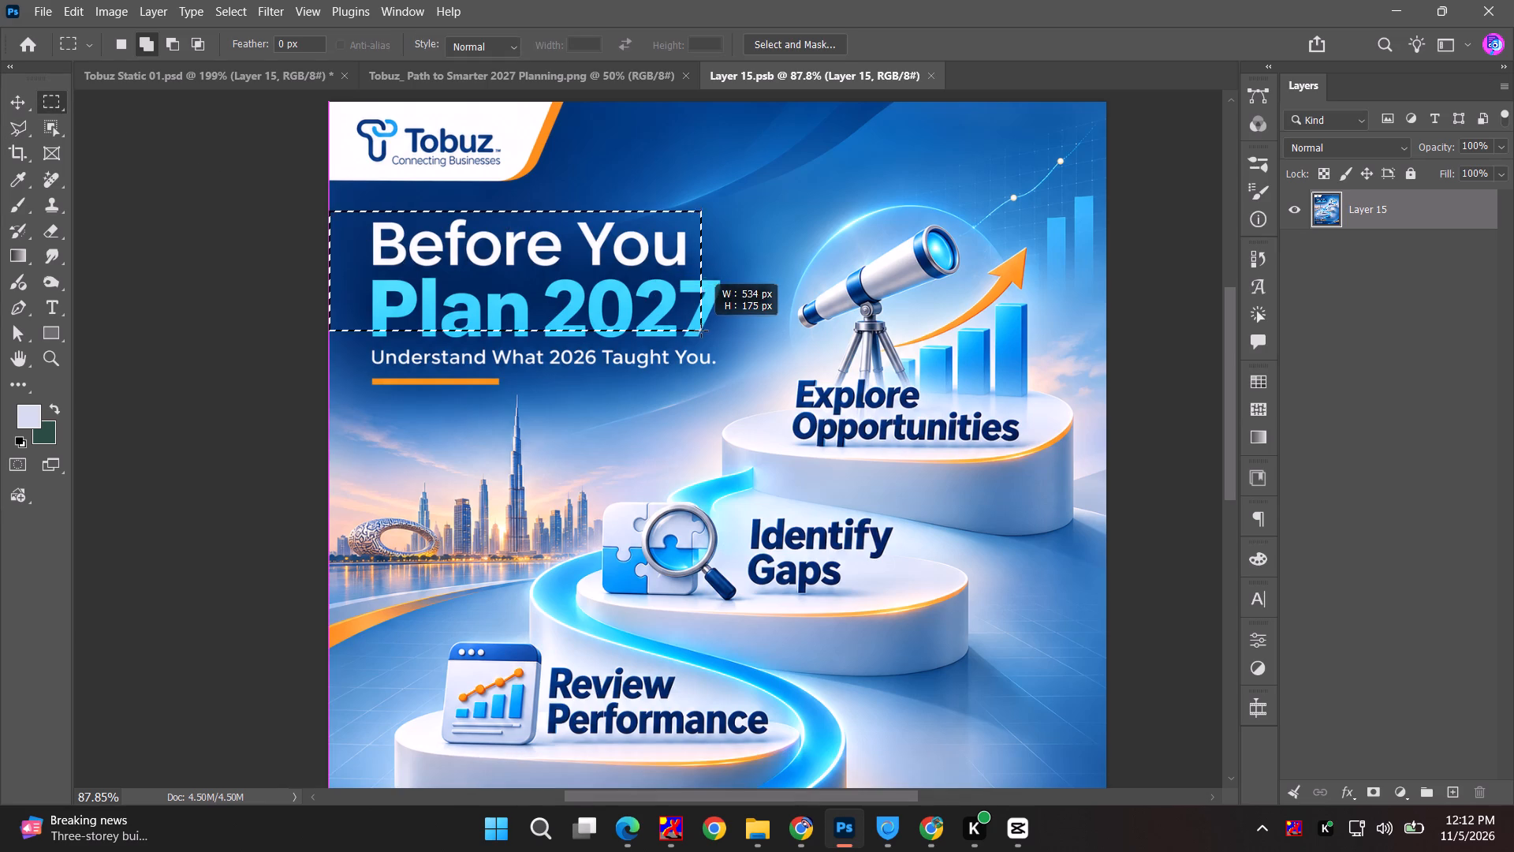
pyautogui.moveTo(701, 331); pyautogui.dragTo(726, 387)
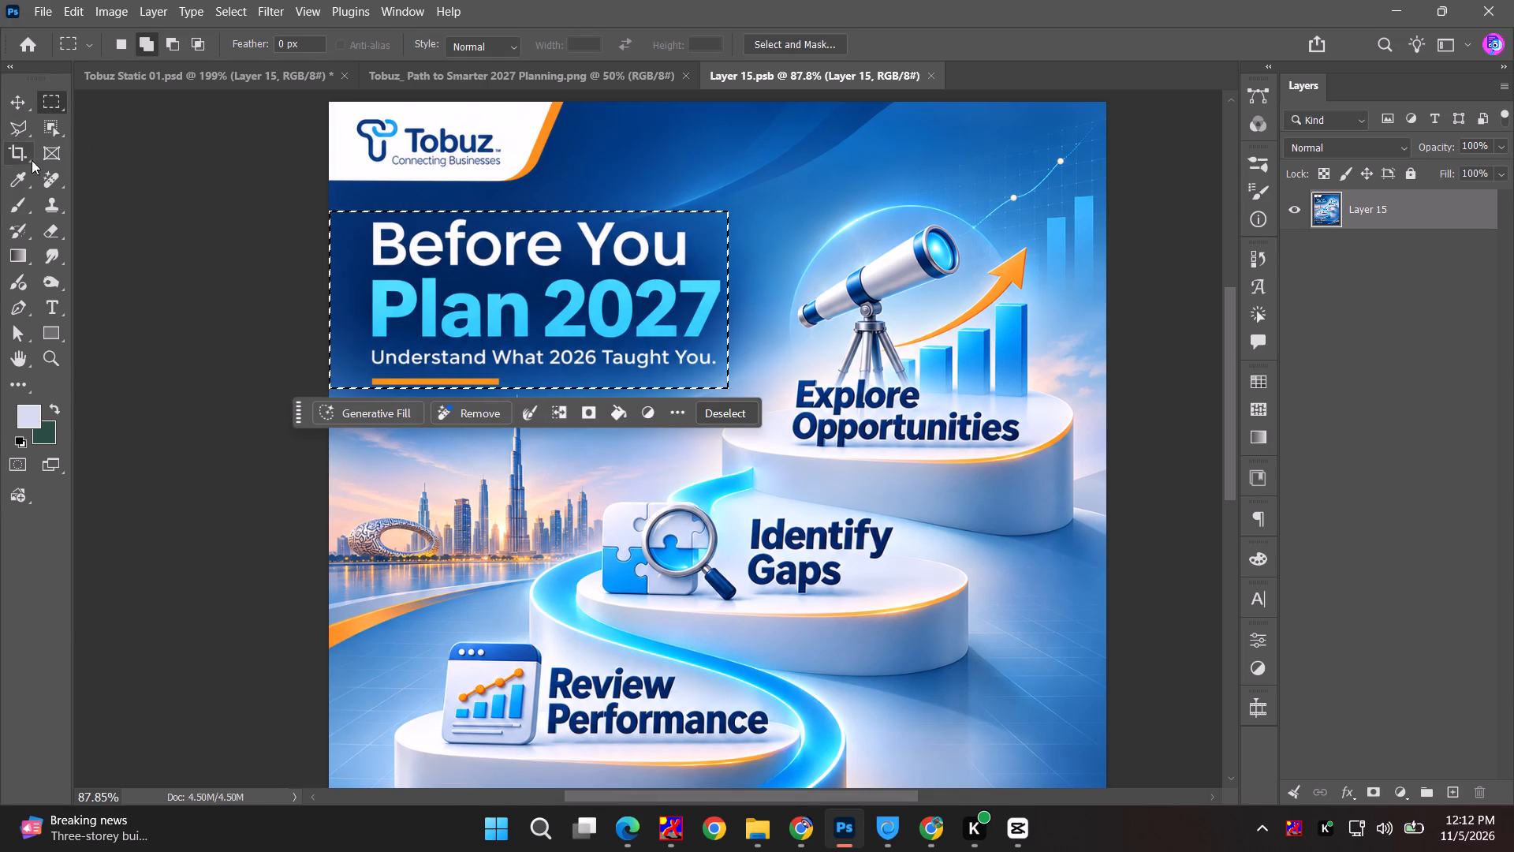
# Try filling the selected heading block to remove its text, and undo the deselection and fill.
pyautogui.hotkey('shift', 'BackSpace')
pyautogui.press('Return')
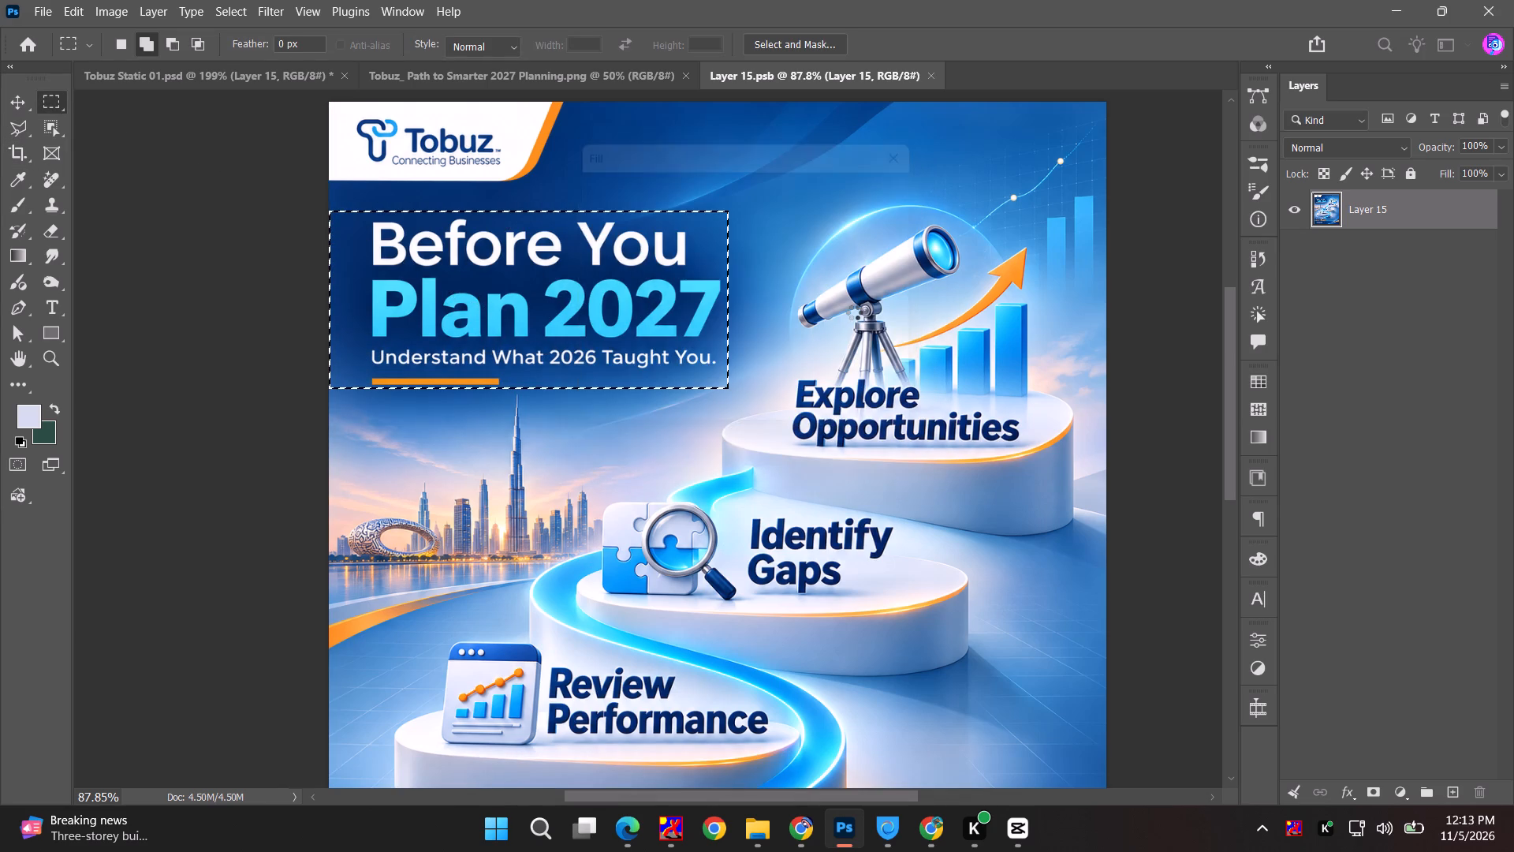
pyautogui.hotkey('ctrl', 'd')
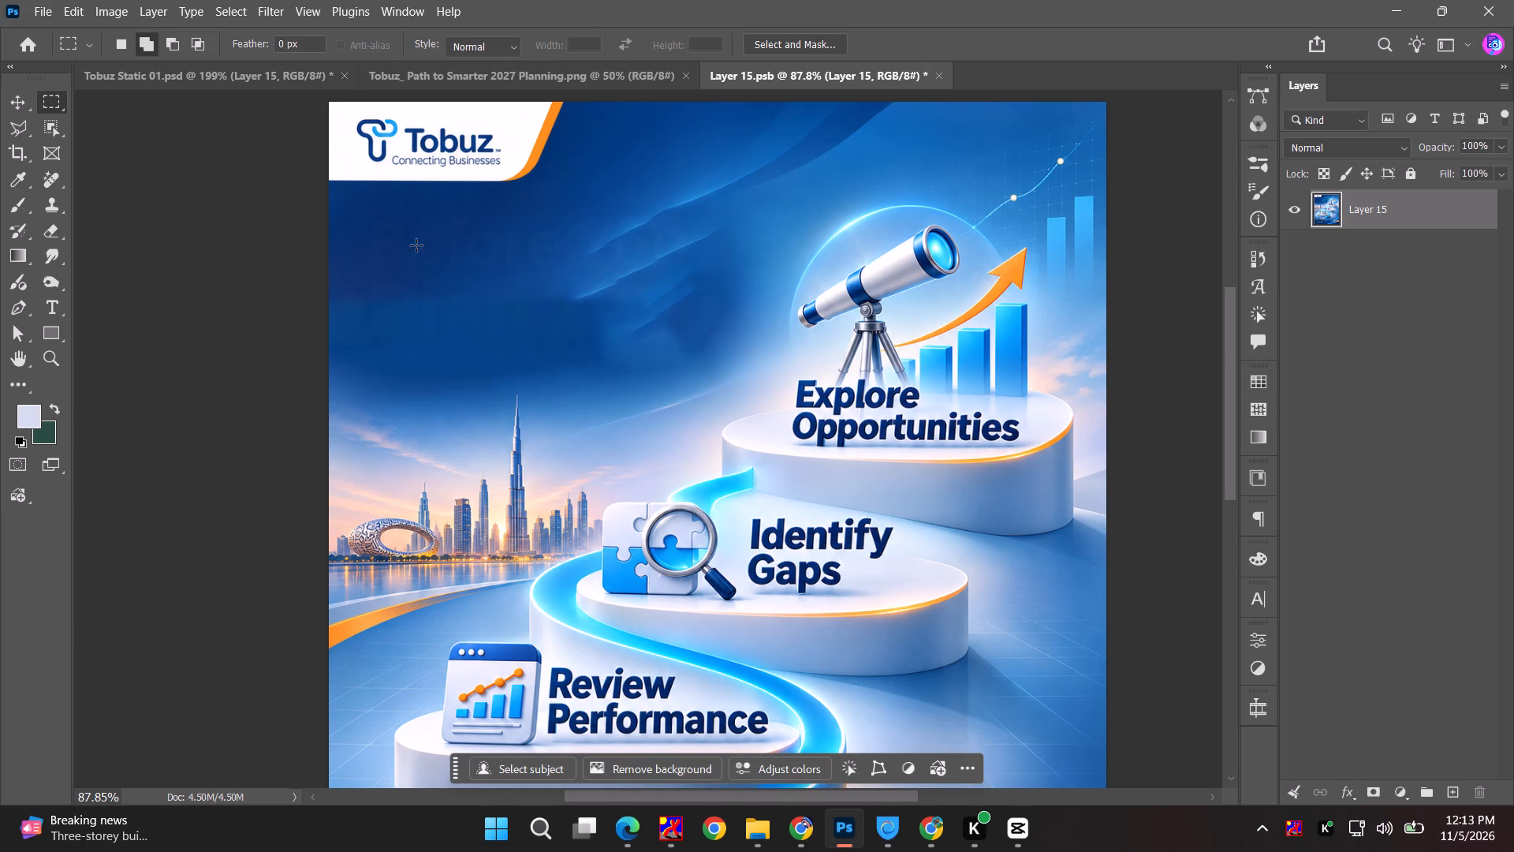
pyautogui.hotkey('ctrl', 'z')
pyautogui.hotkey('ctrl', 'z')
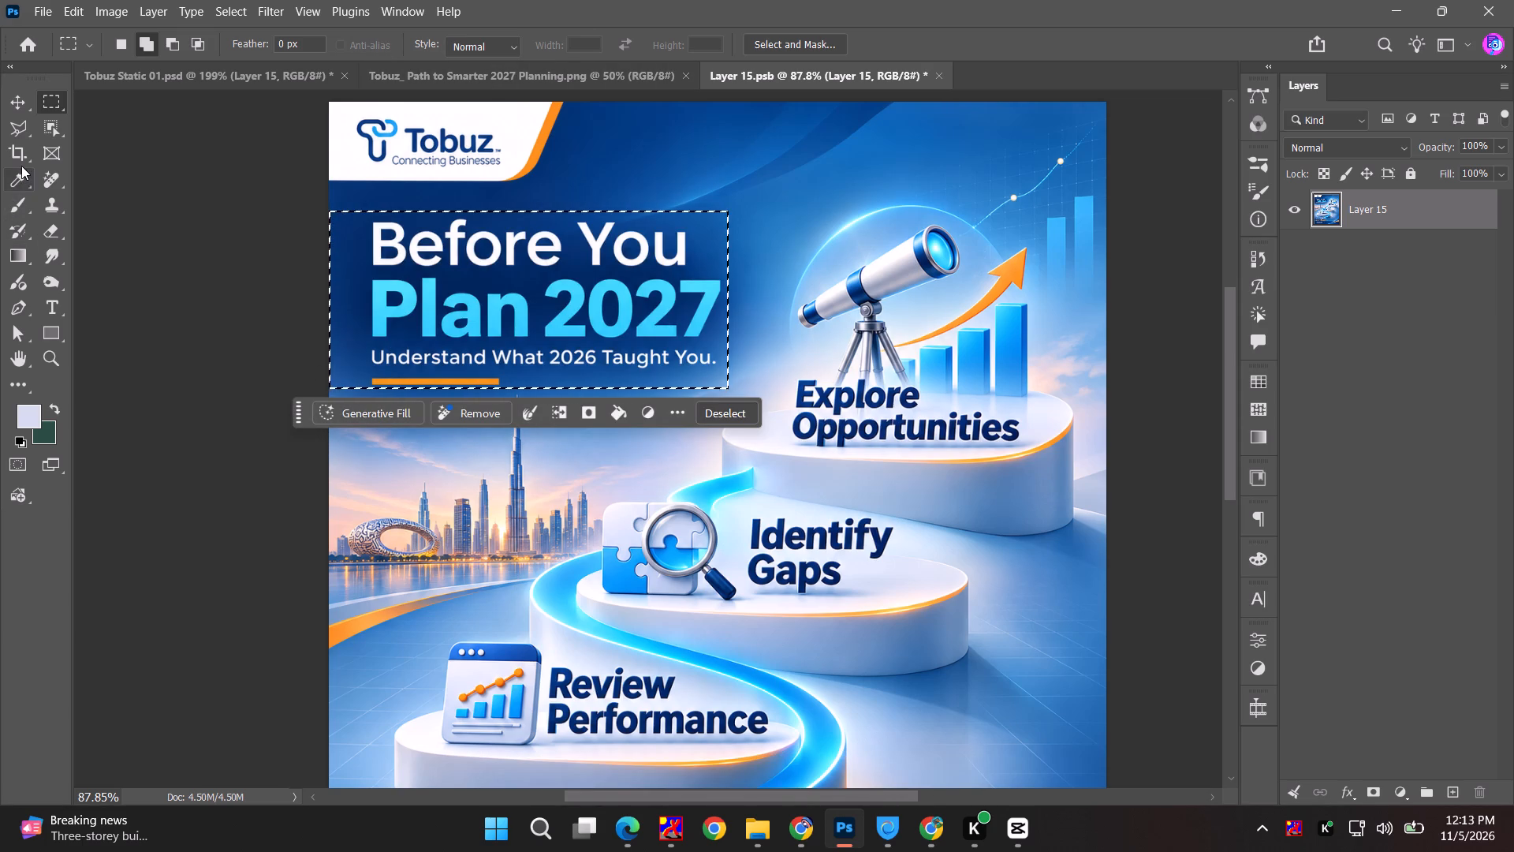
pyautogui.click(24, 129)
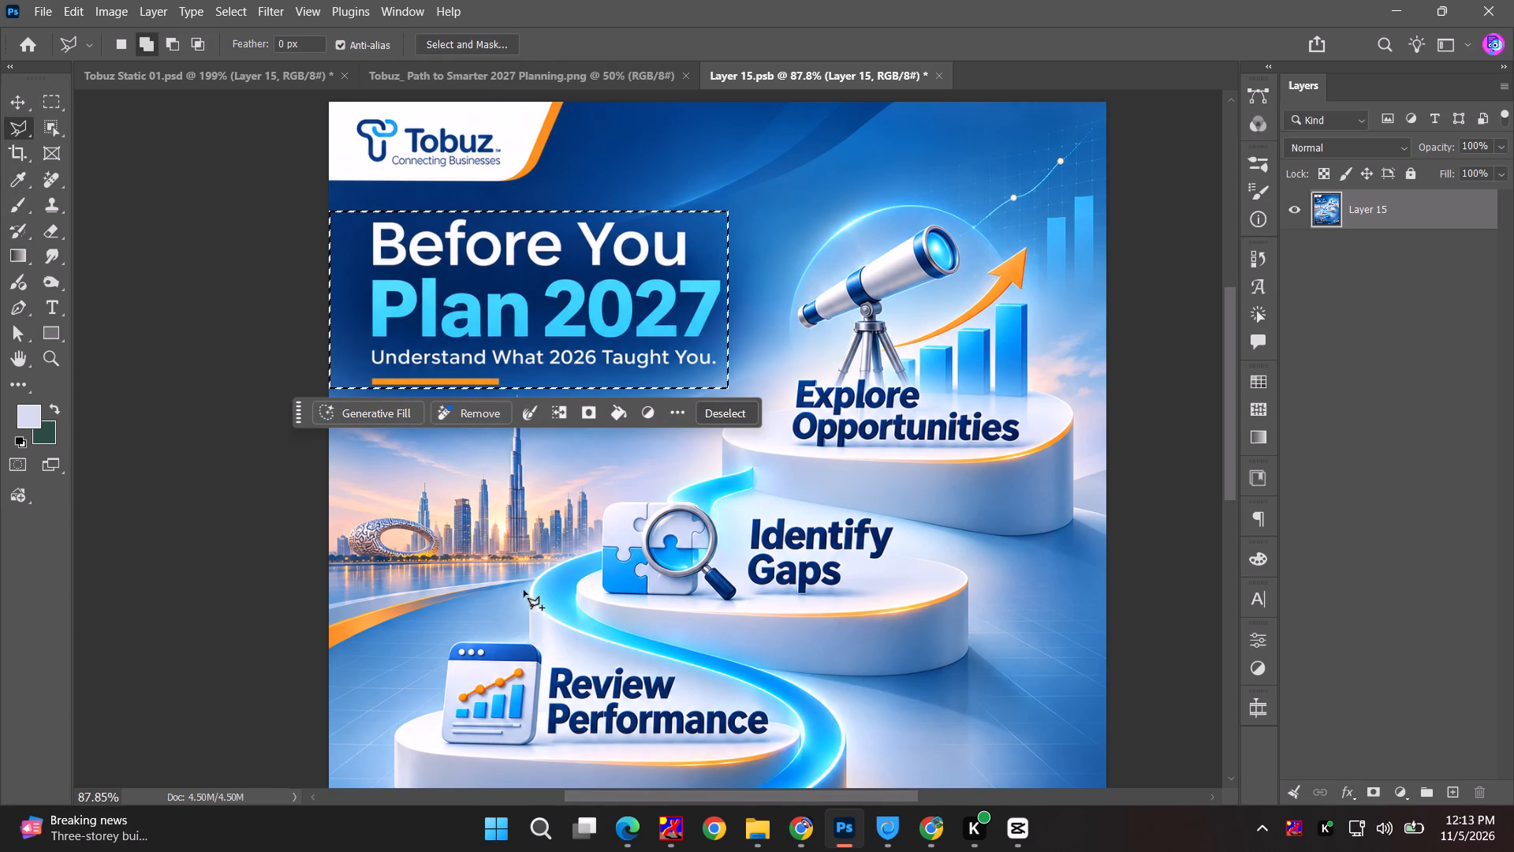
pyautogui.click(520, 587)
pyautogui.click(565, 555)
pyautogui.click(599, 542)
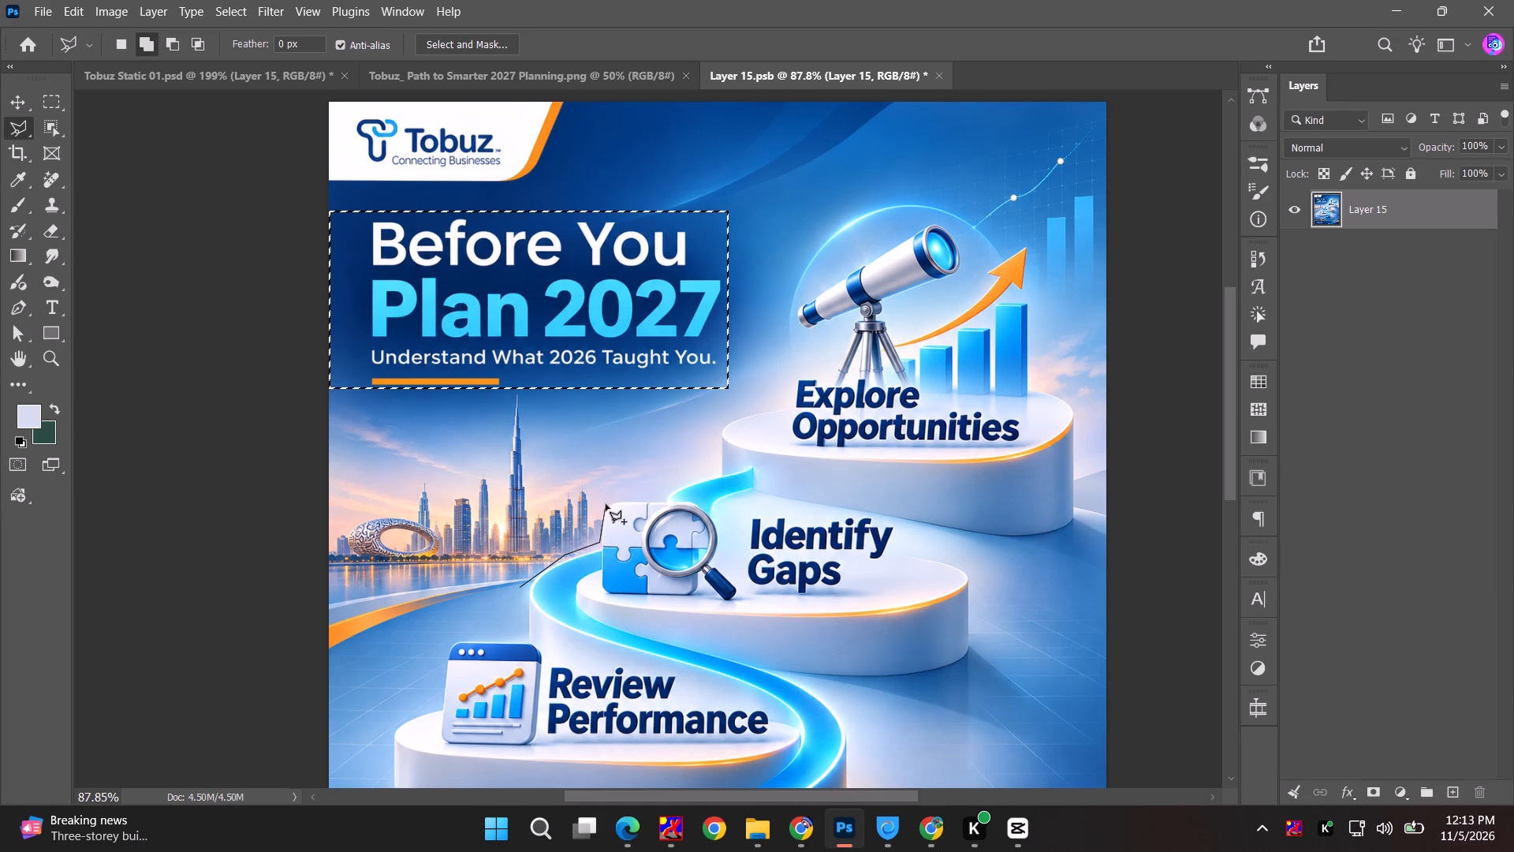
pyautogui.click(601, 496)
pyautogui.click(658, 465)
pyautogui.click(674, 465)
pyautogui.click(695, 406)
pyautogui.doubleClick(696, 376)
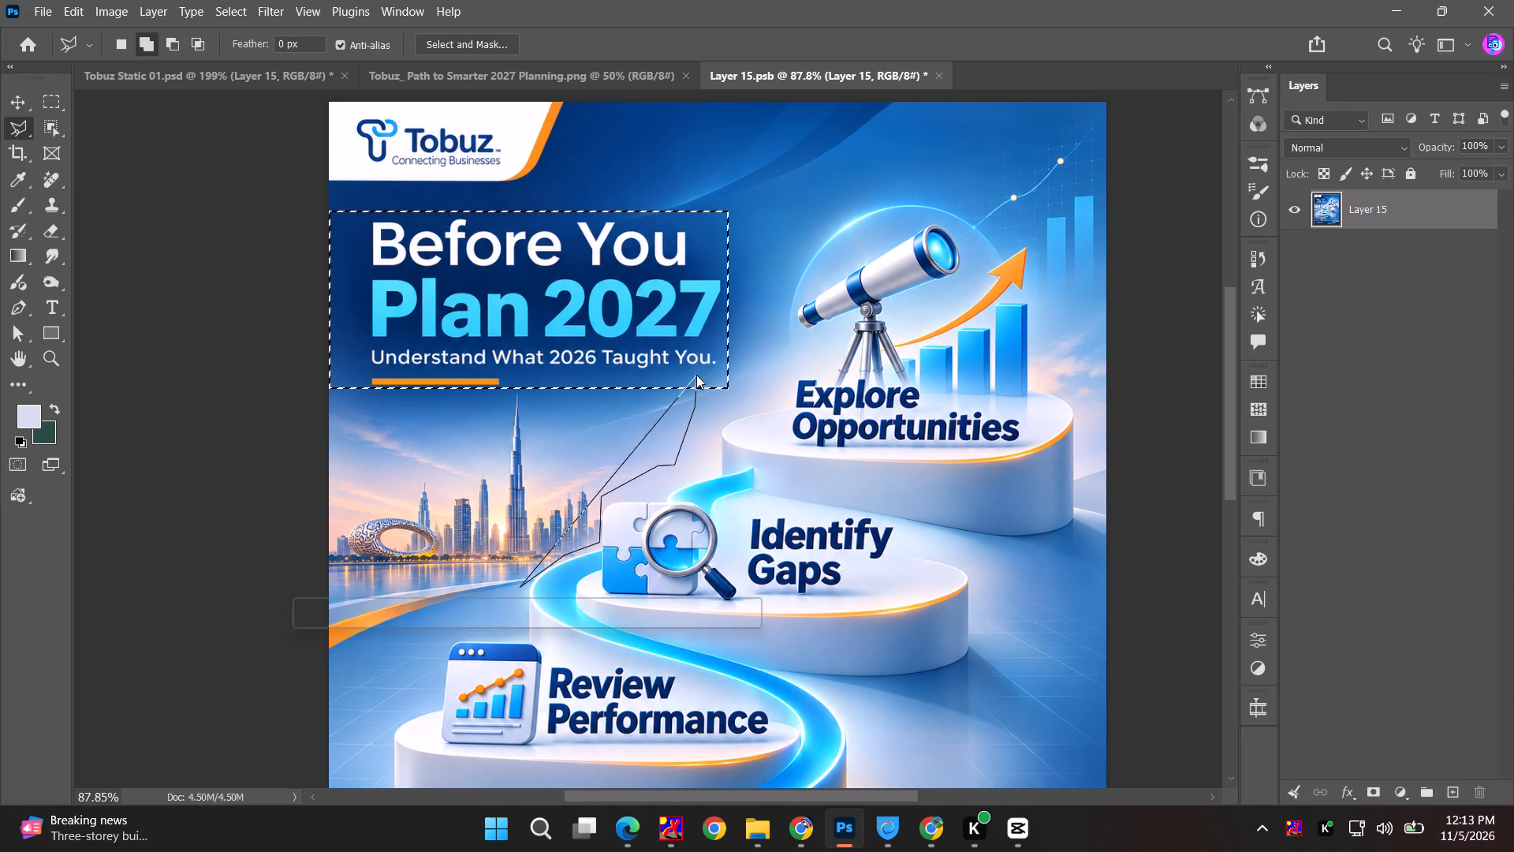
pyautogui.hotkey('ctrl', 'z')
# Add the three podiums with their labels, icons and glowing path to the heading selection using a polygonal outline that skirts the skyline.
pyautogui.click(695, 357)
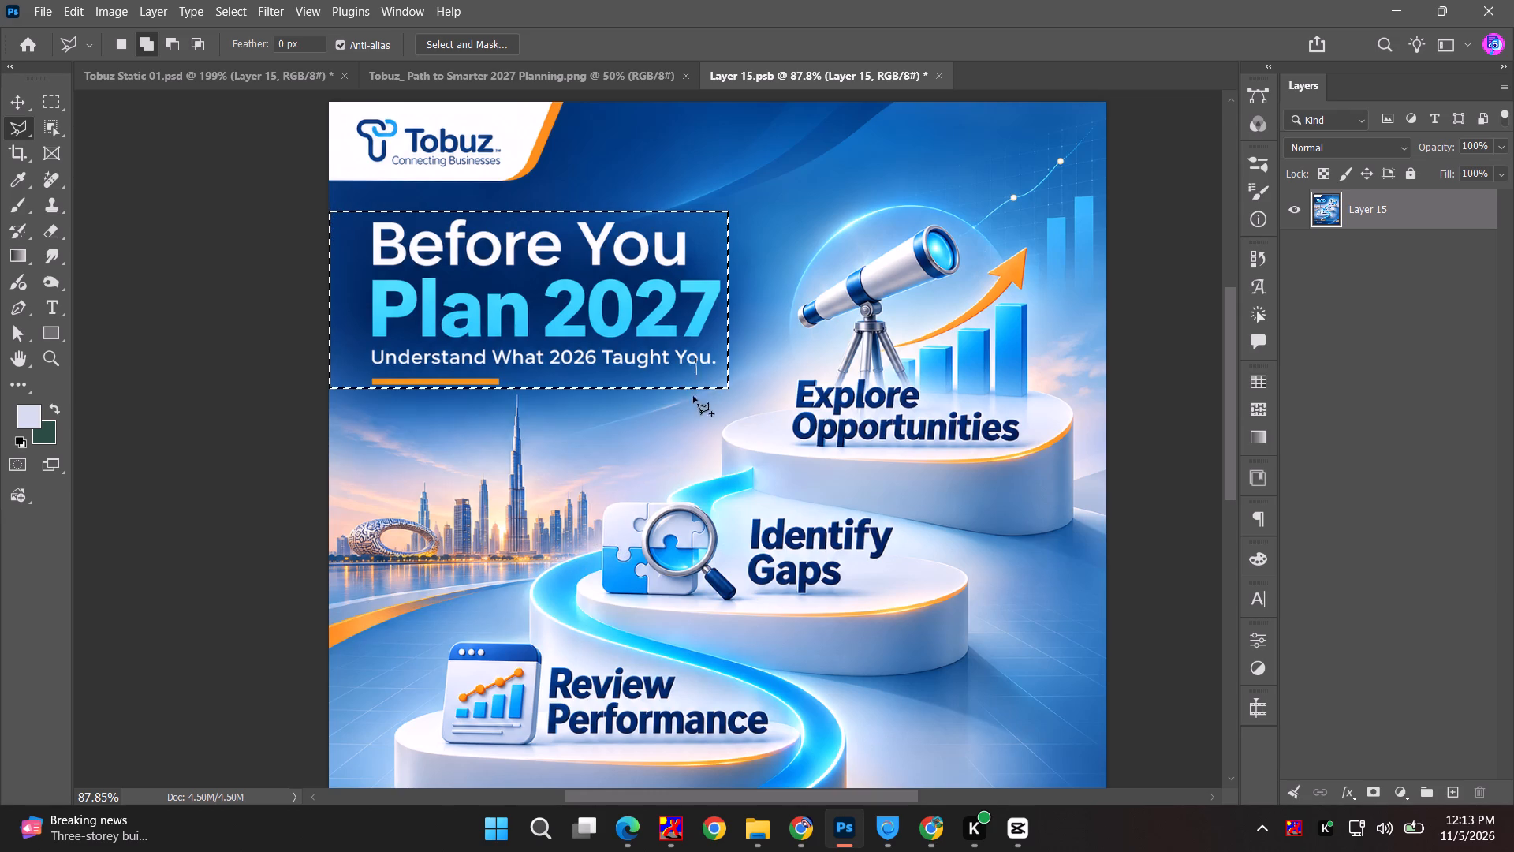
pyautogui.click(689, 467)
pyautogui.doubleClick(673, 479)
pyautogui.click(622, 492)
pyautogui.click(599, 502)
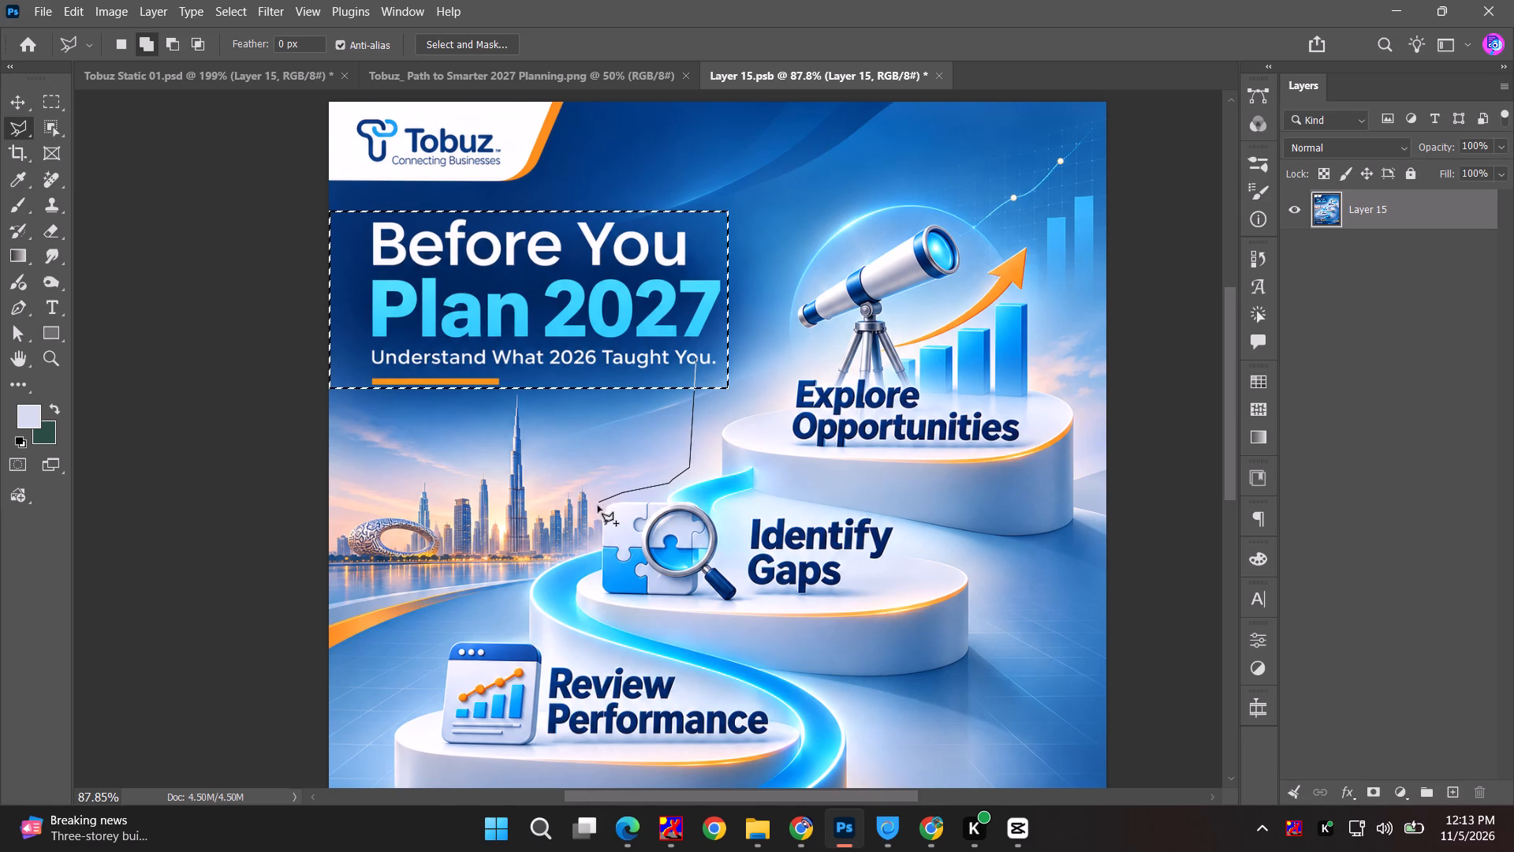
pyautogui.click(595, 544)
pyautogui.click(535, 566)
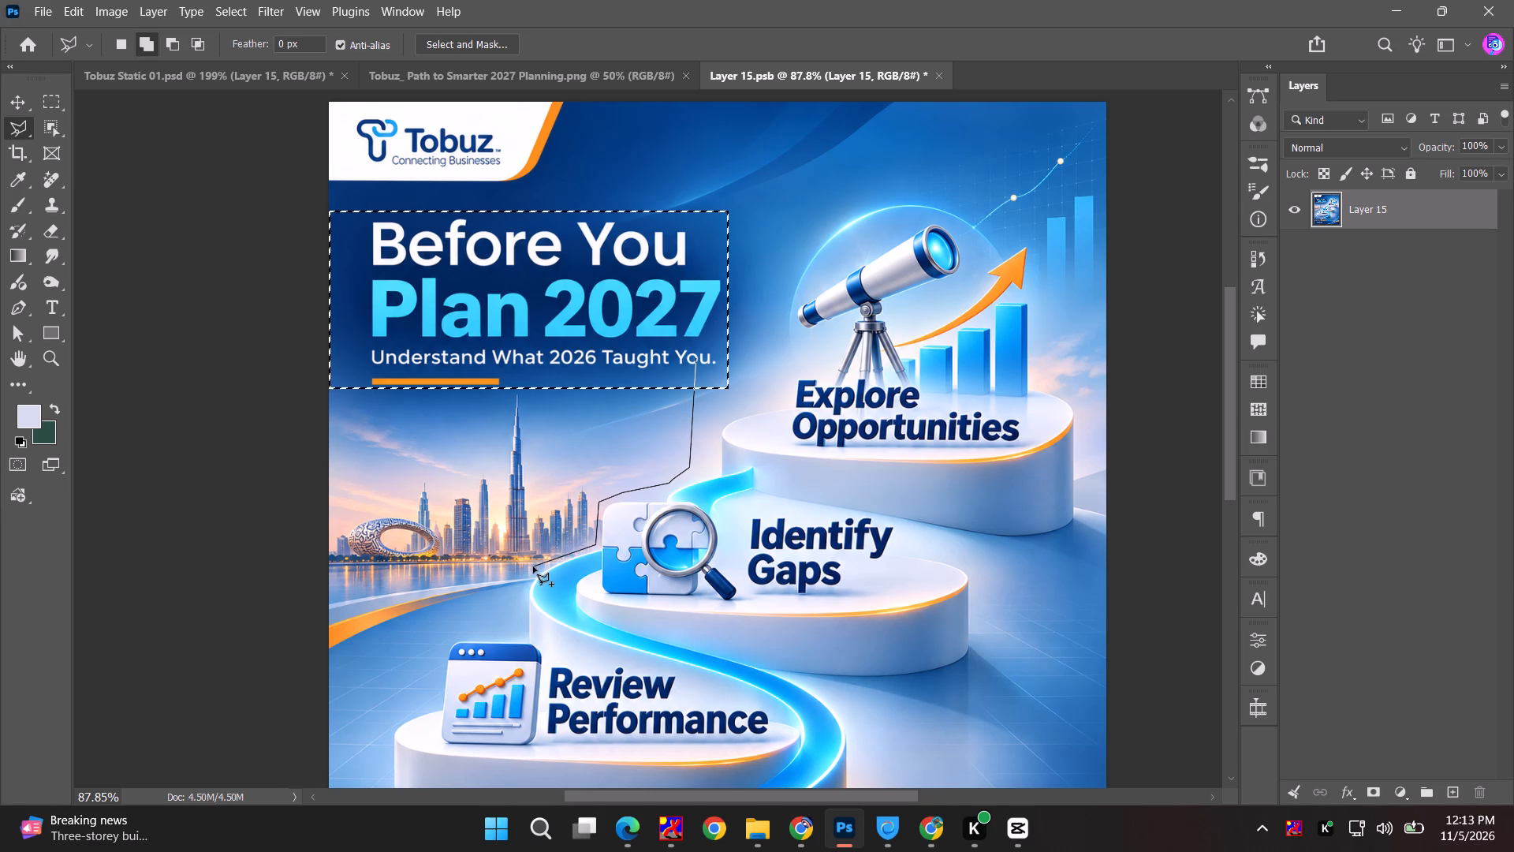
pyautogui.click(531, 577)
pyautogui.click(315, 595)
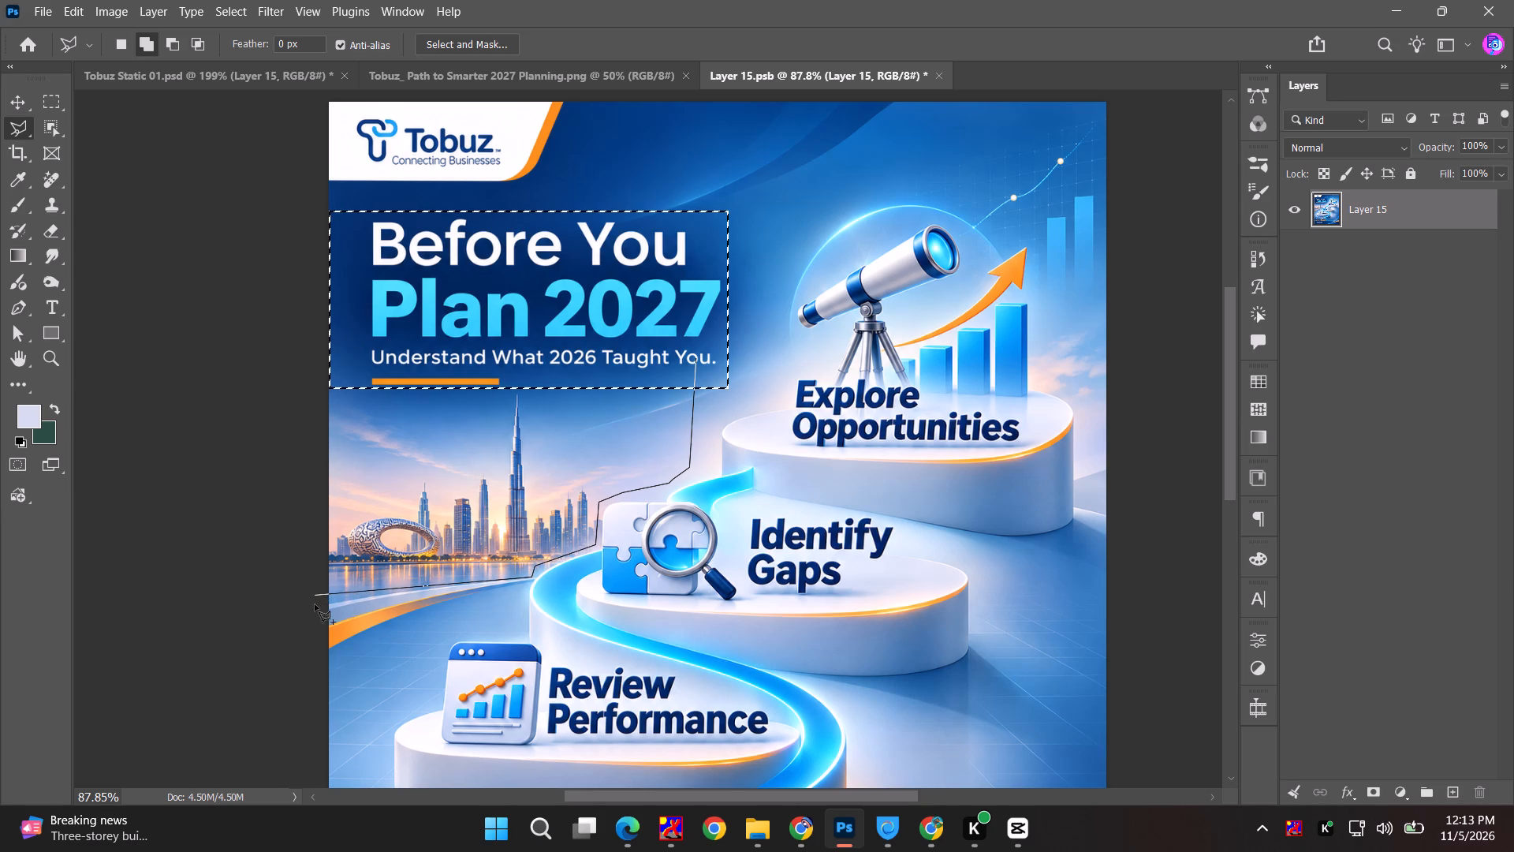
pyautogui.click(274, 727)
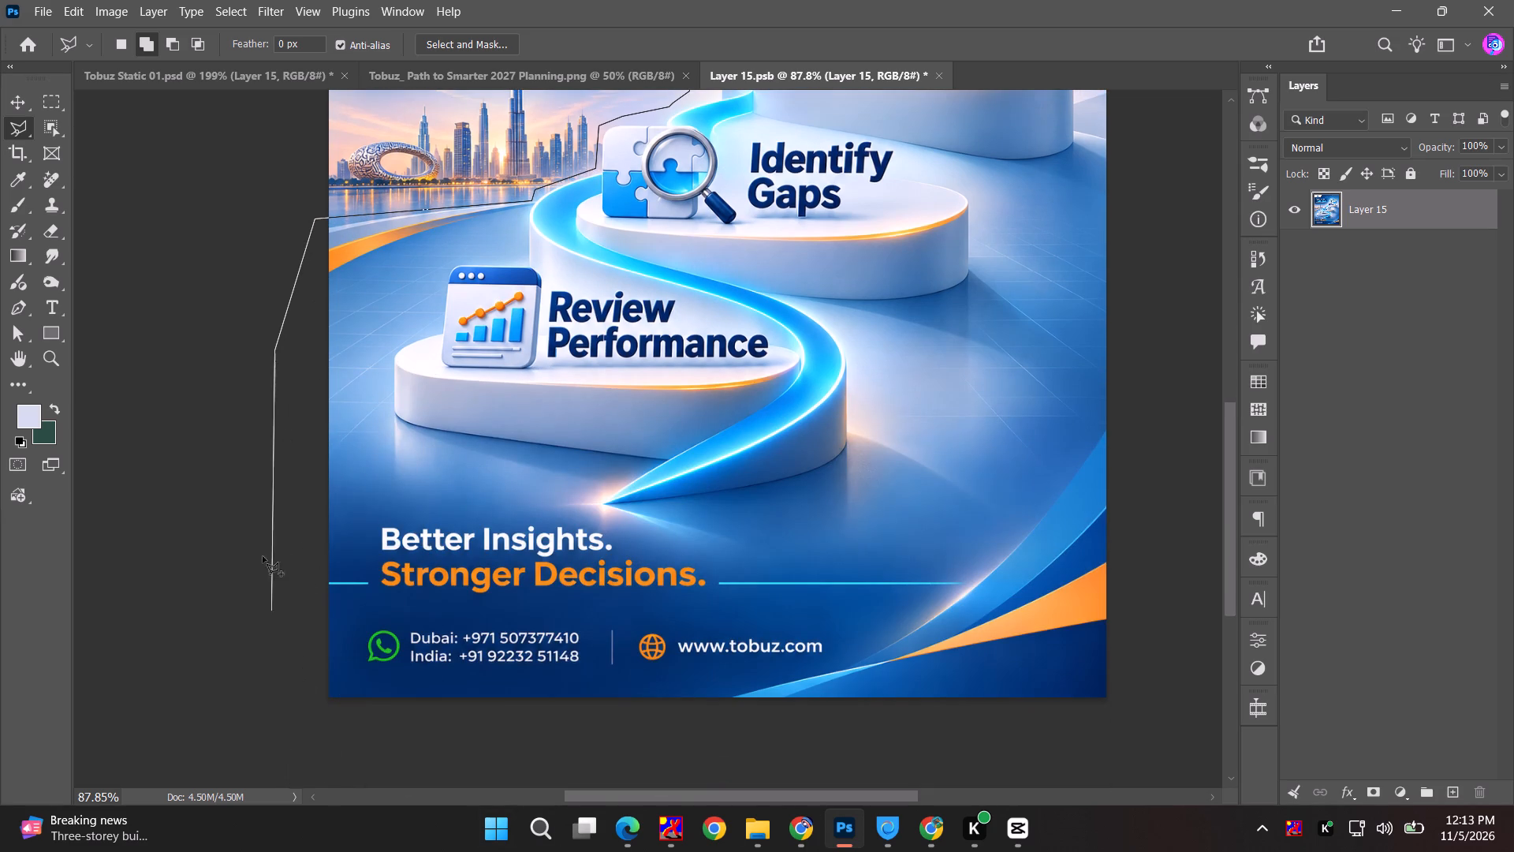
pyautogui.click(305, 494)
pyautogui.click(617, 530)
pyautogui.moveTo(1020, 521); pyautogui.dragTo(1020, 510)
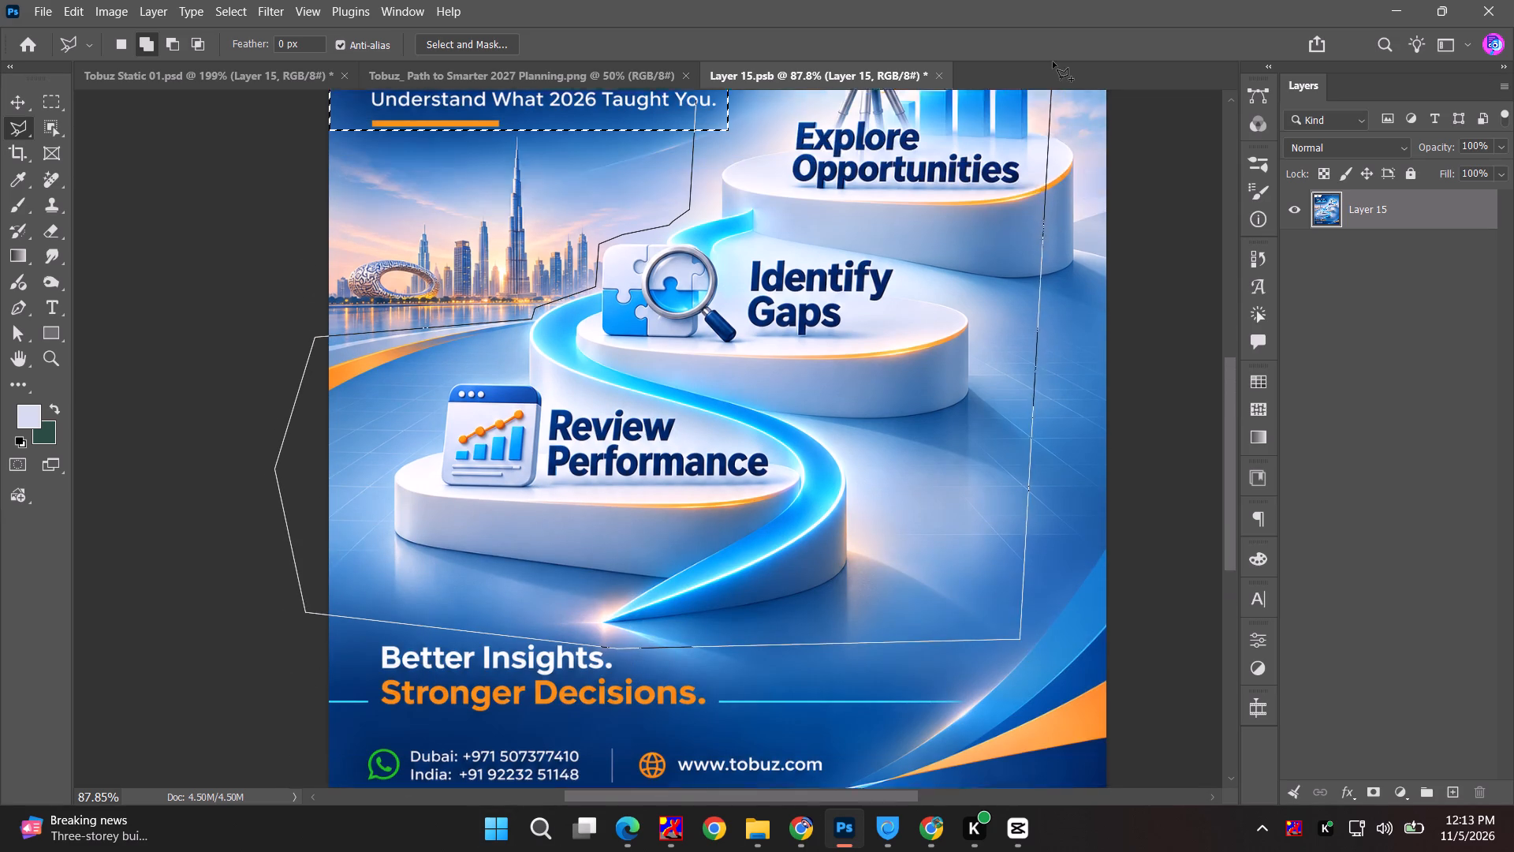
pyautogui.click(1113, 335)
pyautogui.click(1103, 285)
pyautogui.click(1088, 270)
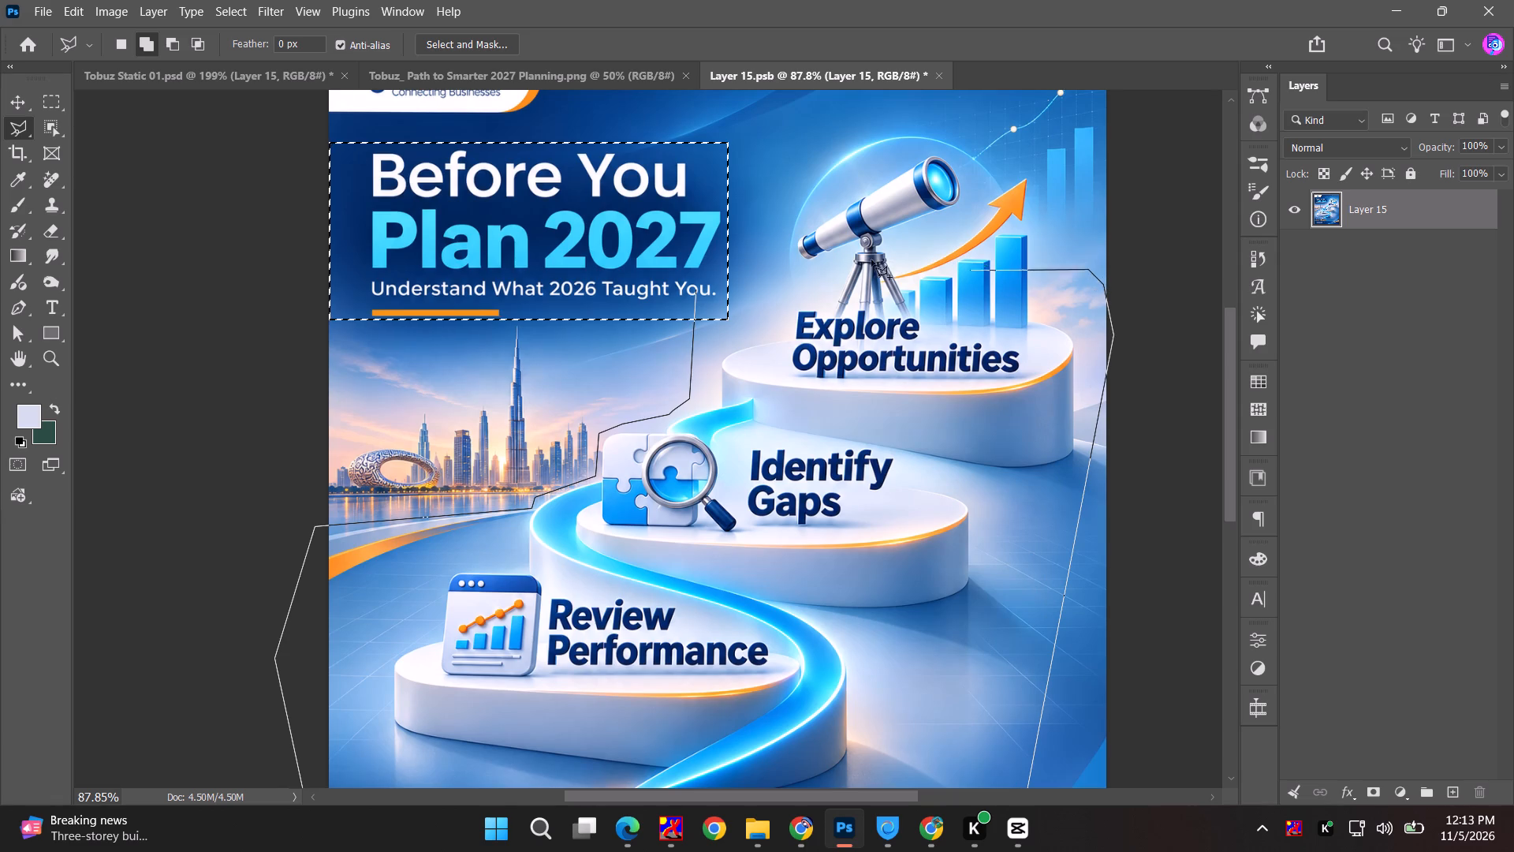
pyautogui.doubleClick(856, 255)
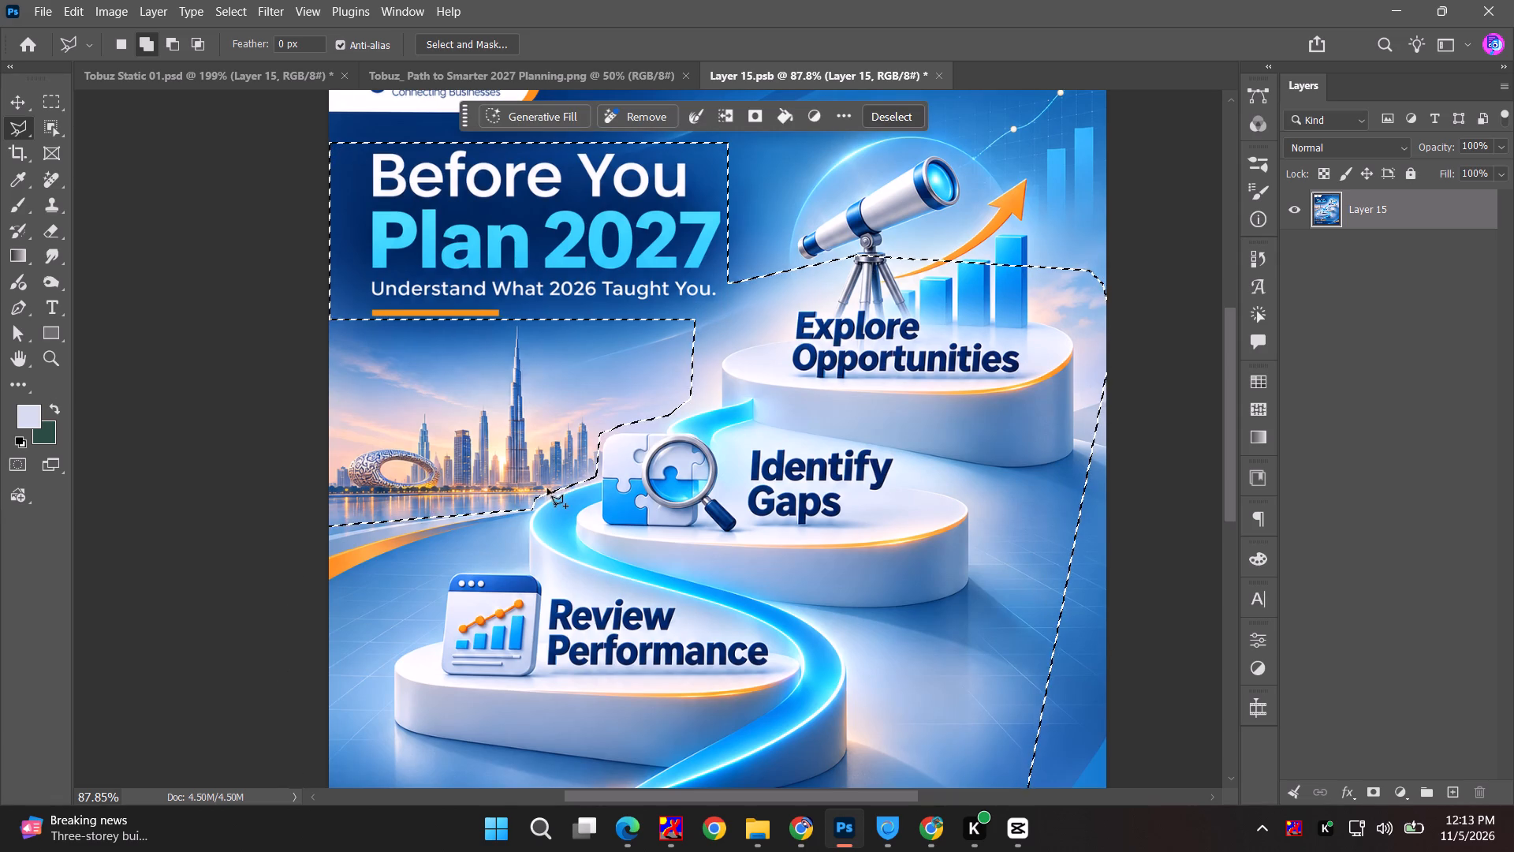
# Run Generative Fill on the selected heading and podium areas with the prompt "remove".
pyautogui.click(503, 112)
pyautogui.write('re')
pyautogui.write('move')
pyautogui.press('Return')
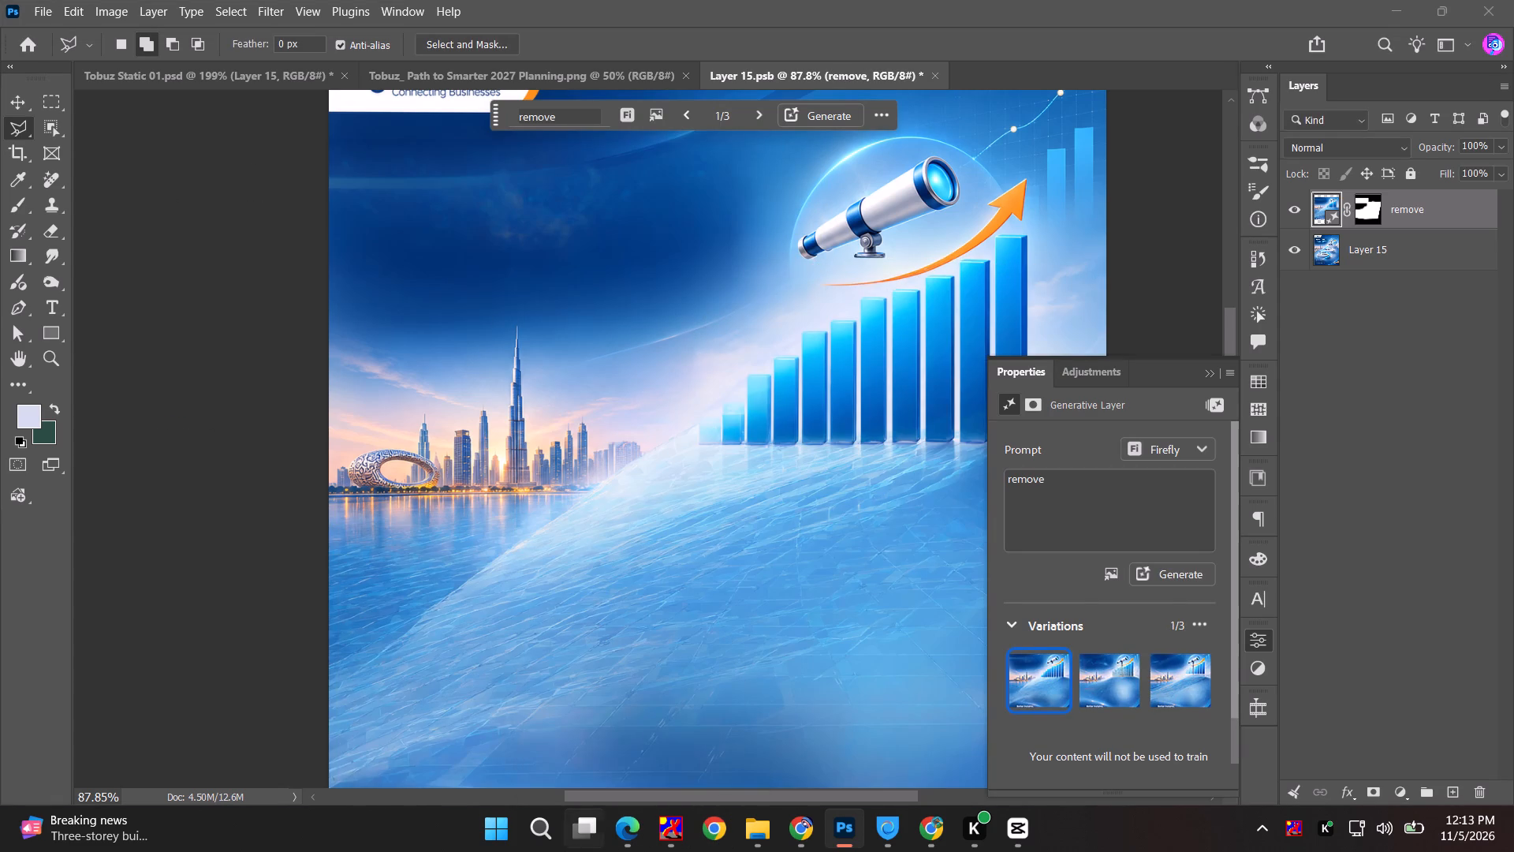
# Outline the upper sky, telescope, bar chart and water with a polygonal selection, leaving out the skyline, logo and bottom text.
pyautogui.click(326, 508)
pyautogui.click(576, 505)
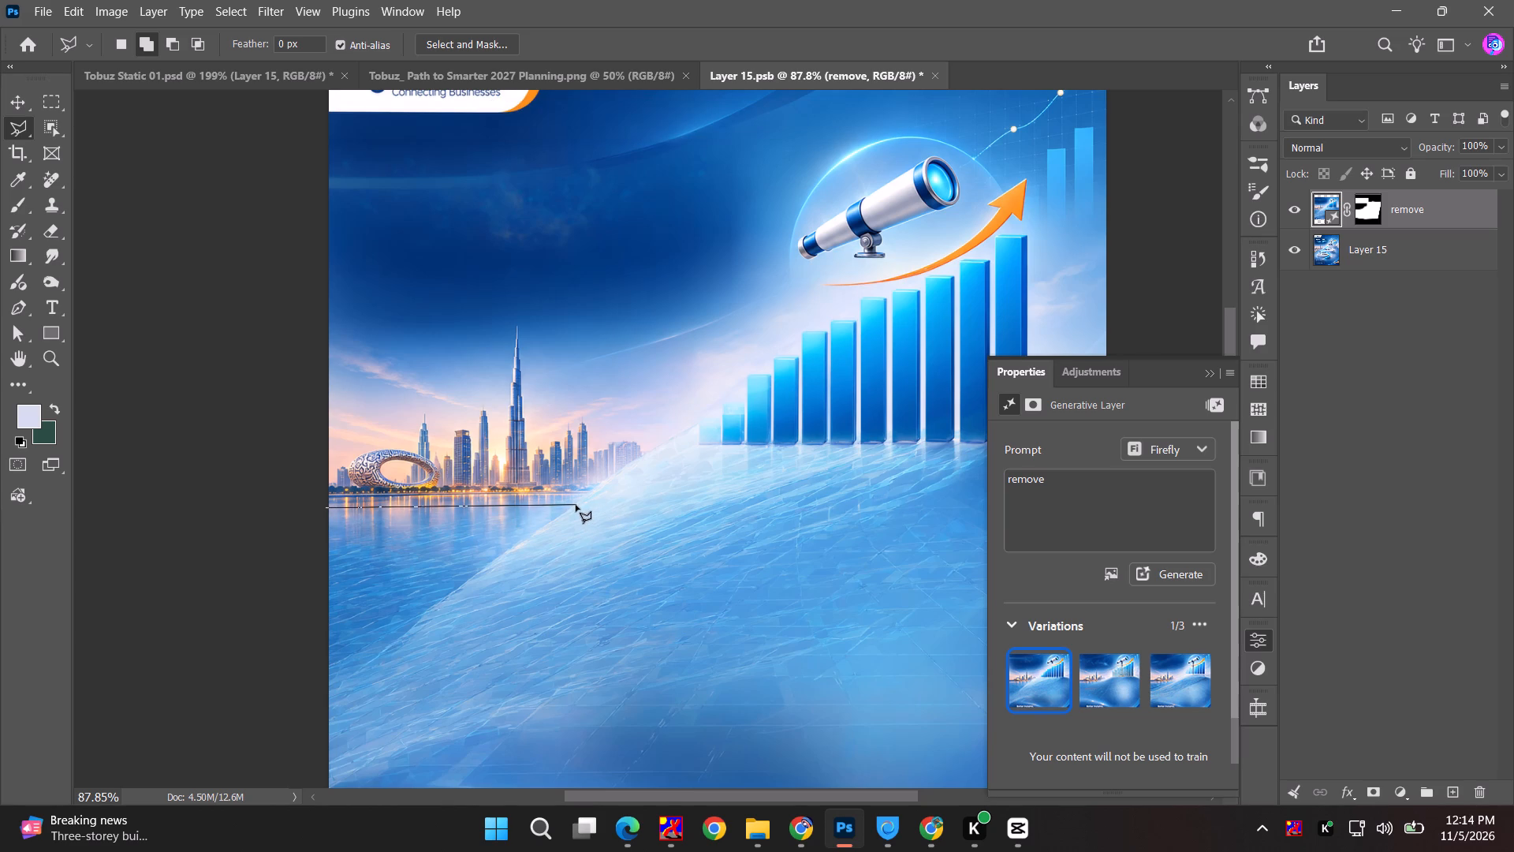
pyautogui.click(659, 427)
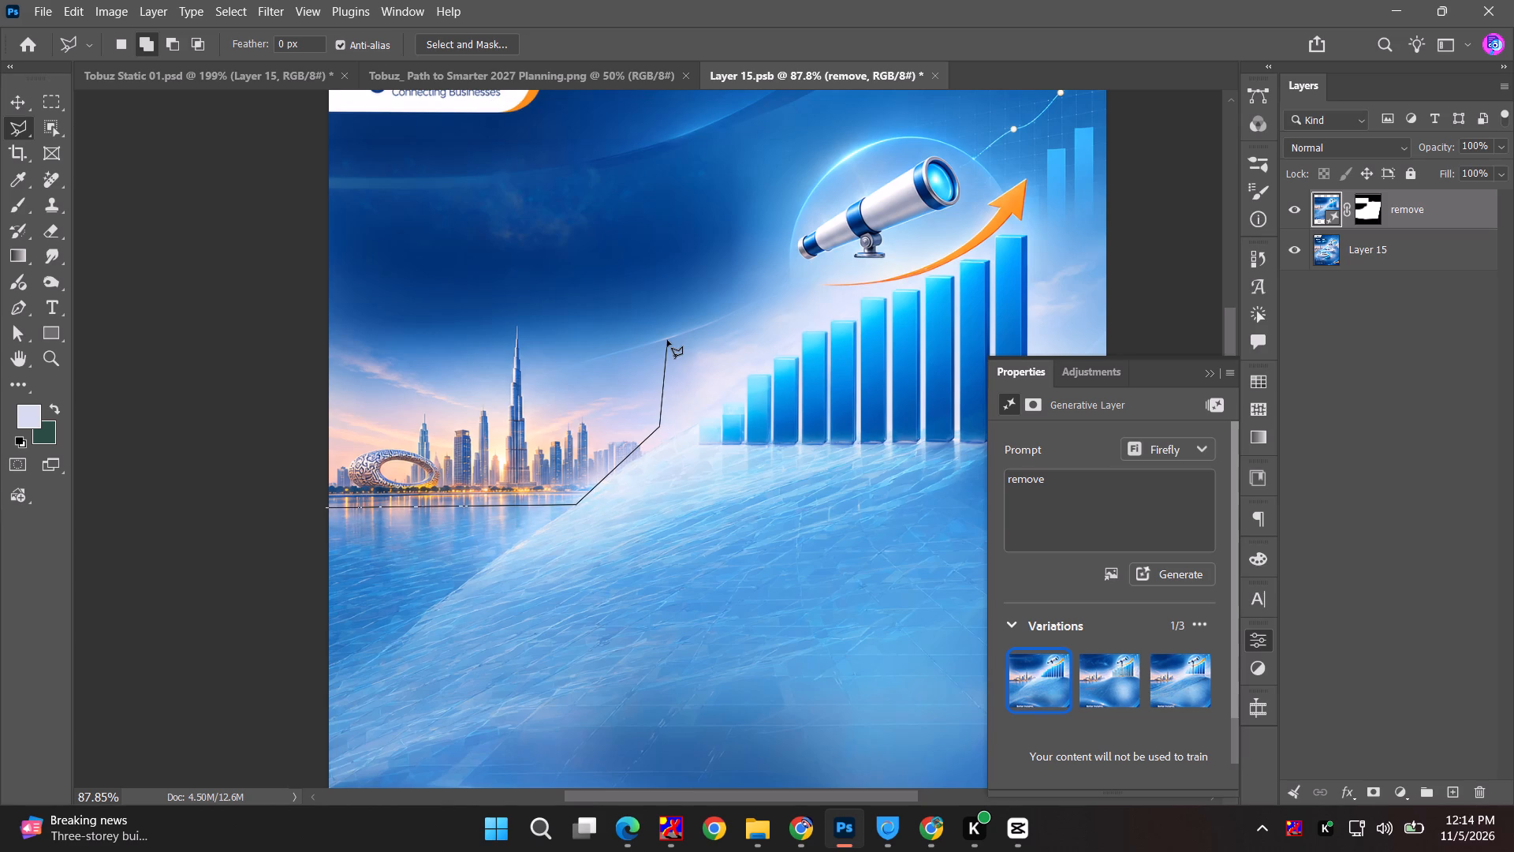
pyautogui.click(667, 340)
pyautogui.click(591, 290)
pyautogui.click(400, 290)
pyautogui.moveTo(326, 281); pyautogui.dragTo(316, 281)
pyautogui.click(291, 229)
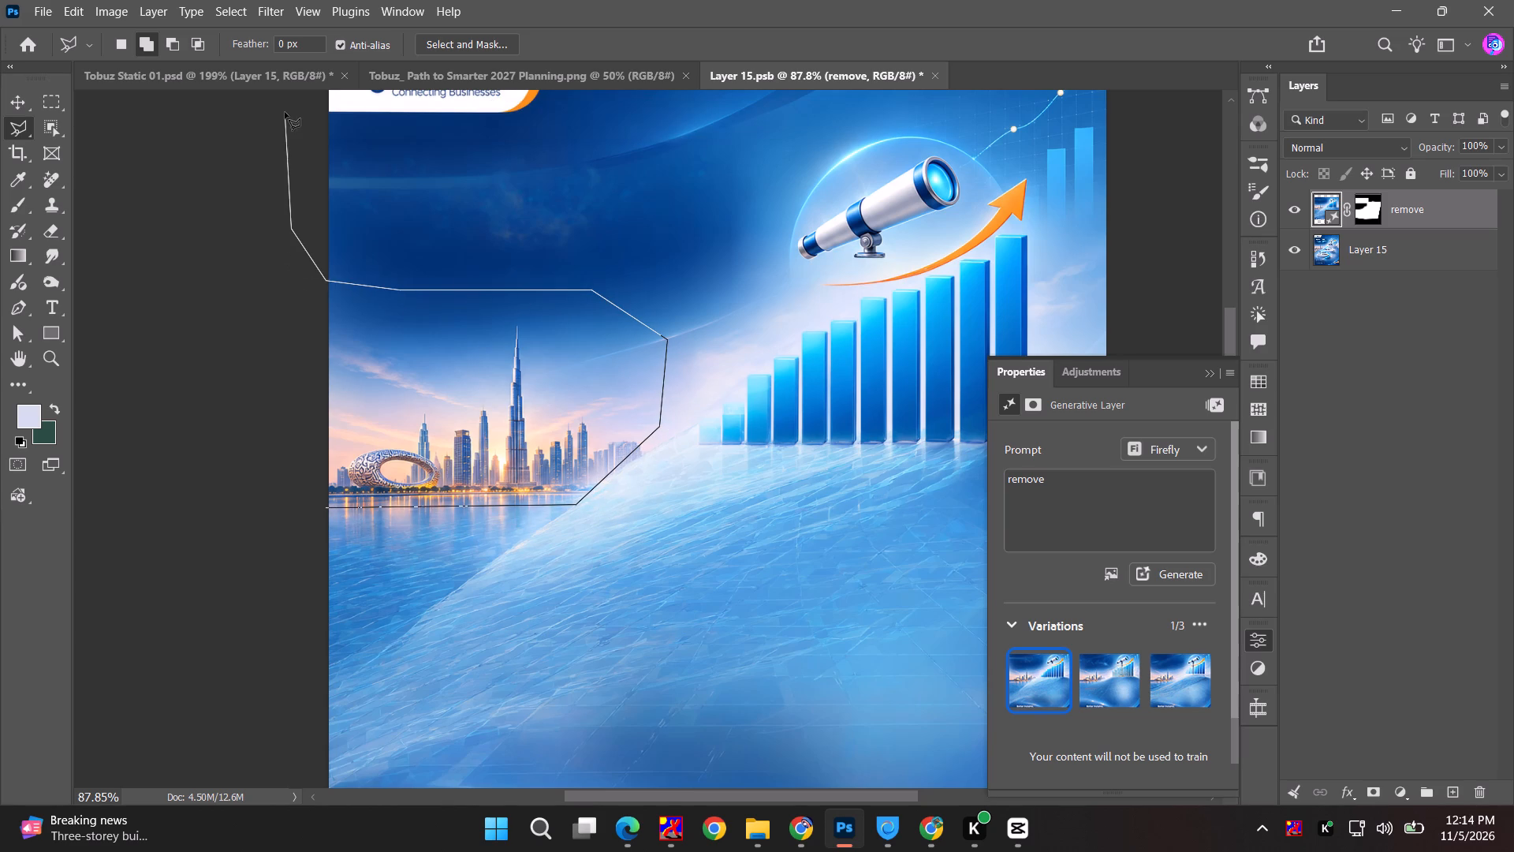
pyautogui.click(299, 133)
pyautogui.click(687, 123)
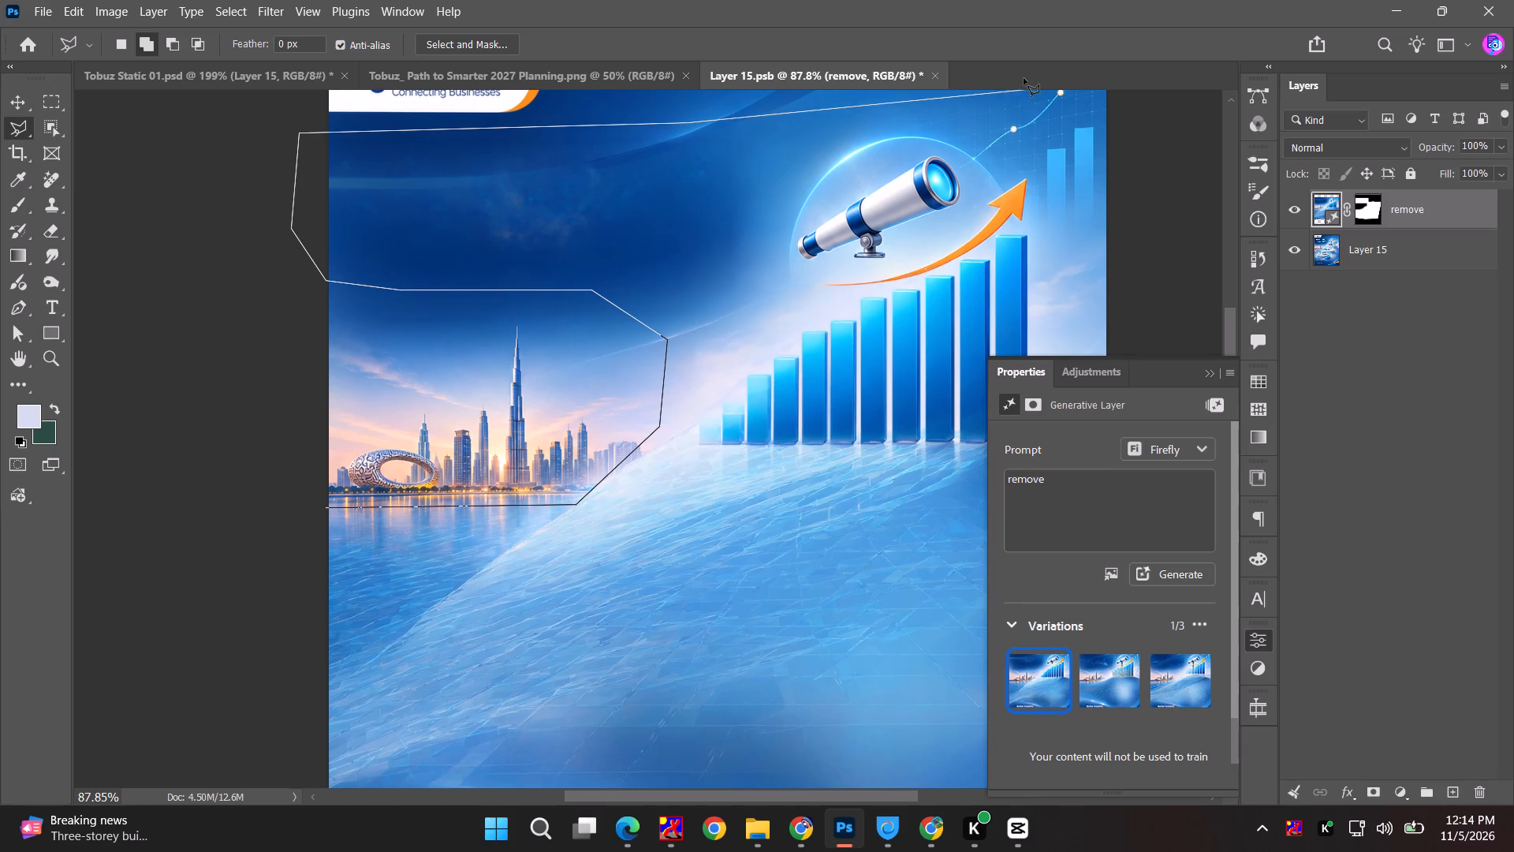
pyautogui.click(833, 310)
pyautogui.press('space')
pyautogui.press('space')
pyautogui.press('space')
pyautogui.moveTo(790, 351); pyautogui.dragTo(390, 226)
pyautogui.moveTo(692, 196); pyautogui.dragTo(710, 195)
pyautogui.moveTo(829, 195); pyautogui.dragTo(823, 280)
pyautogui.click(804, 759)
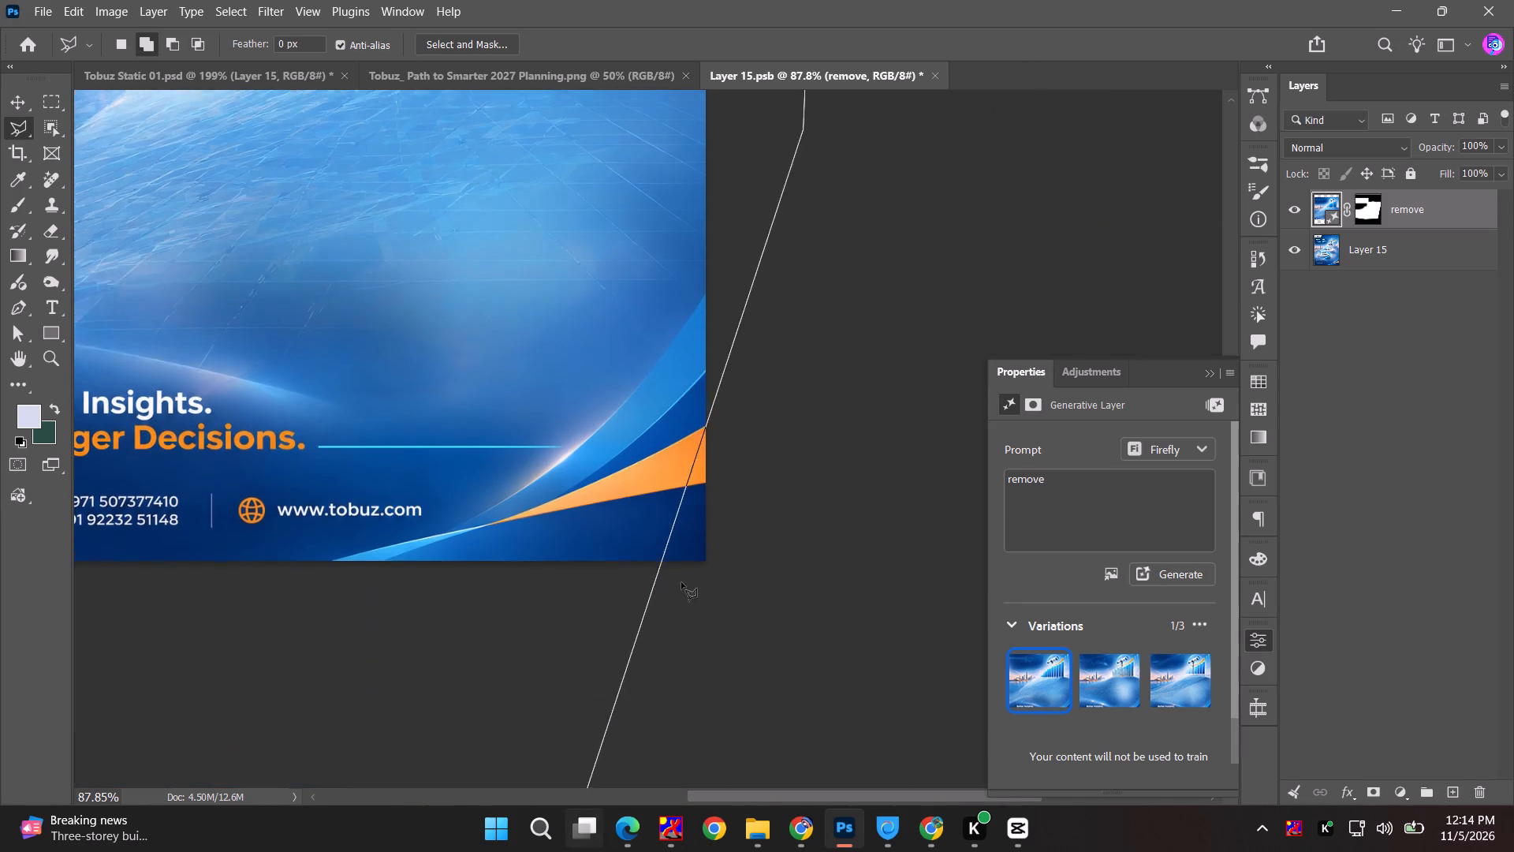
pyautogui.click(833, 380)
pyautogui.click(616, 336)
pyautogui.moveTo(274, 327); pyautogui.dragTo(251, 327)
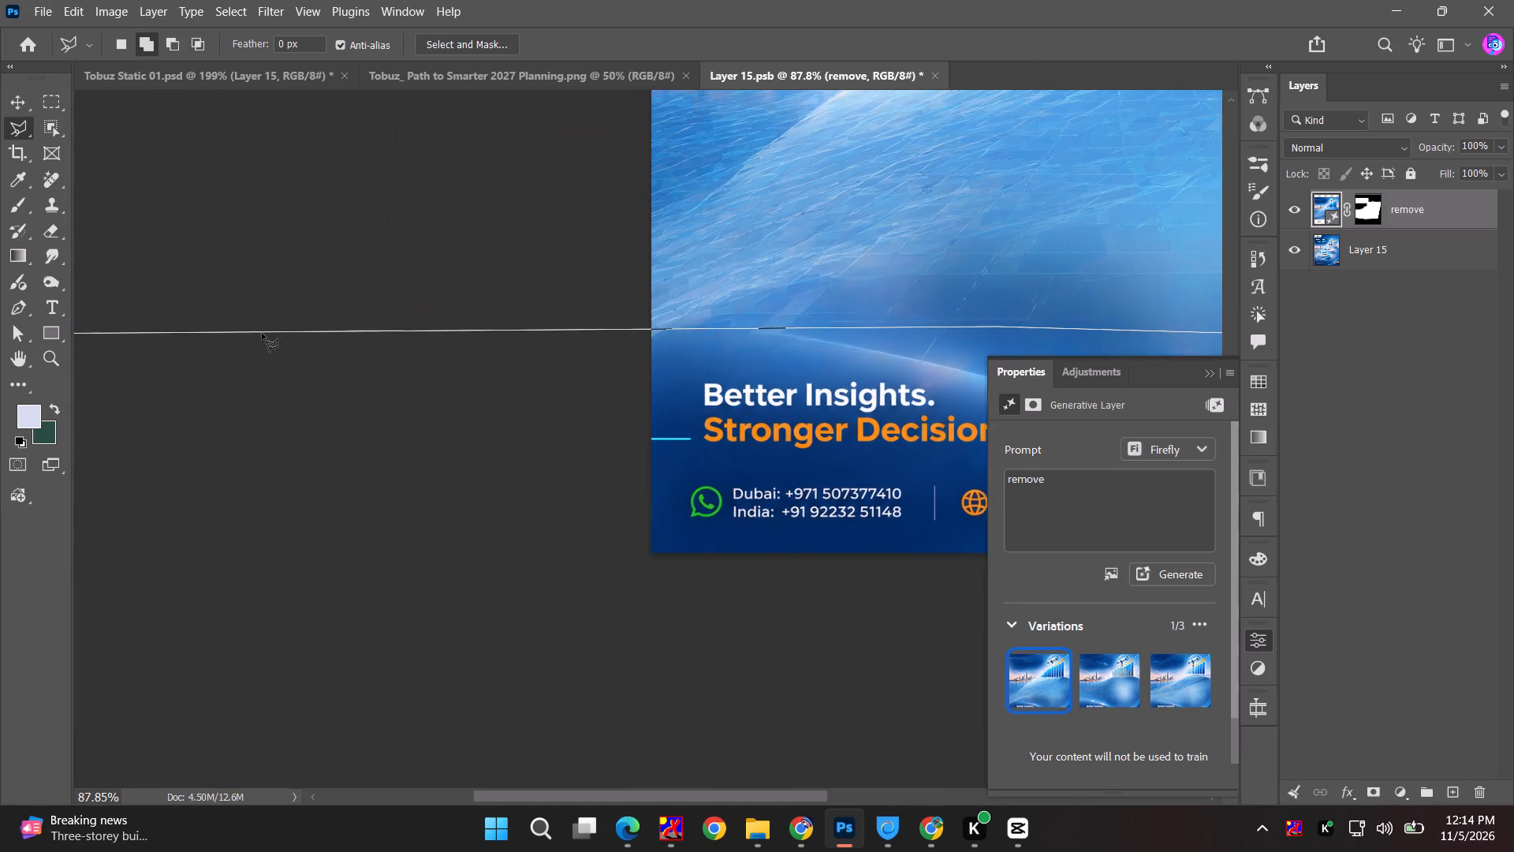
pyautogui.click(544, 314)
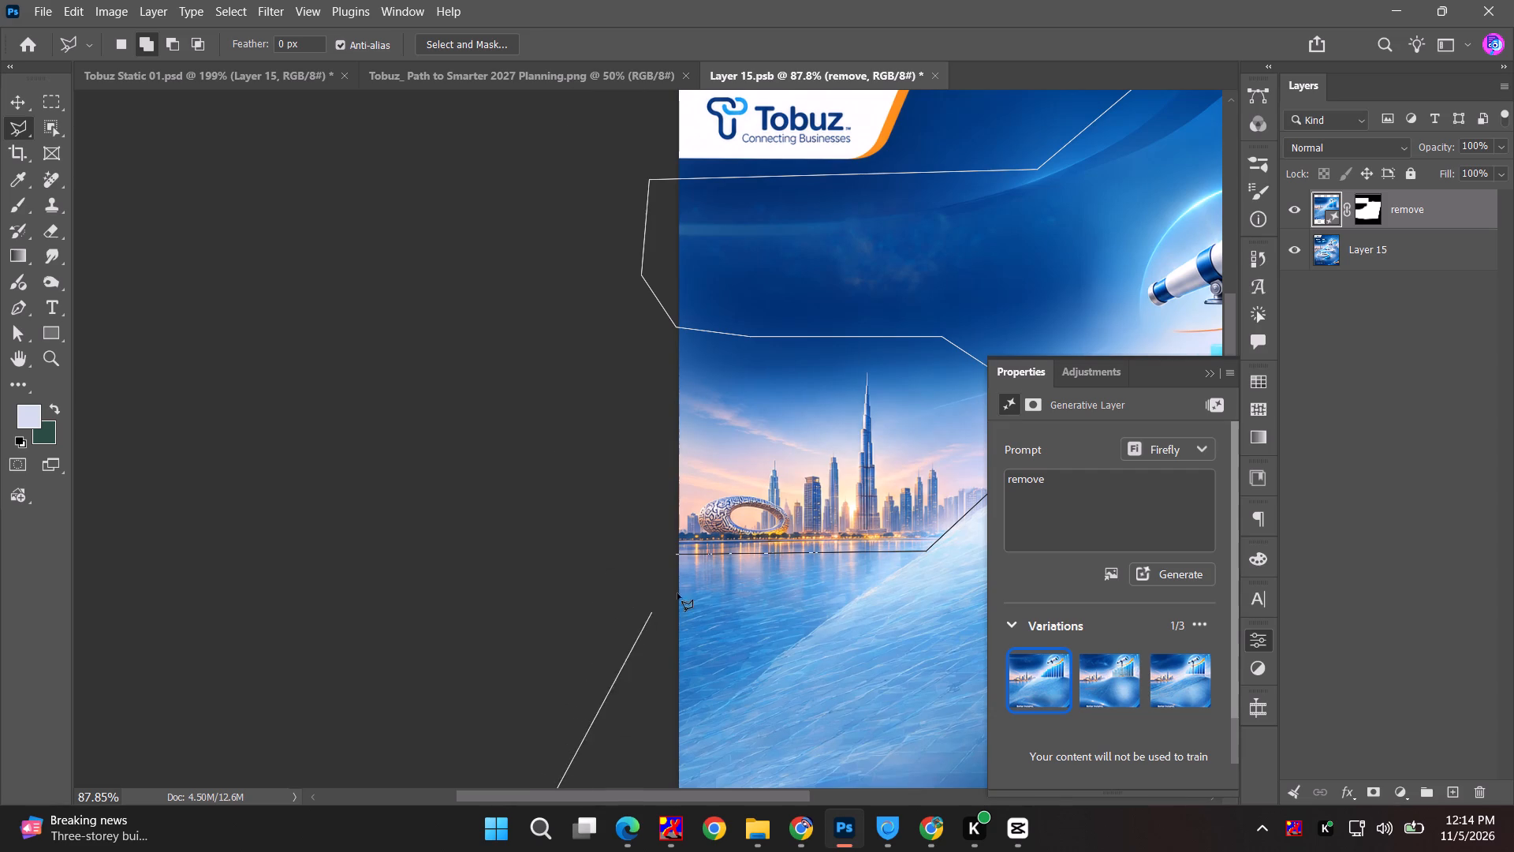
pyautogui.doubleClick(676, 548)
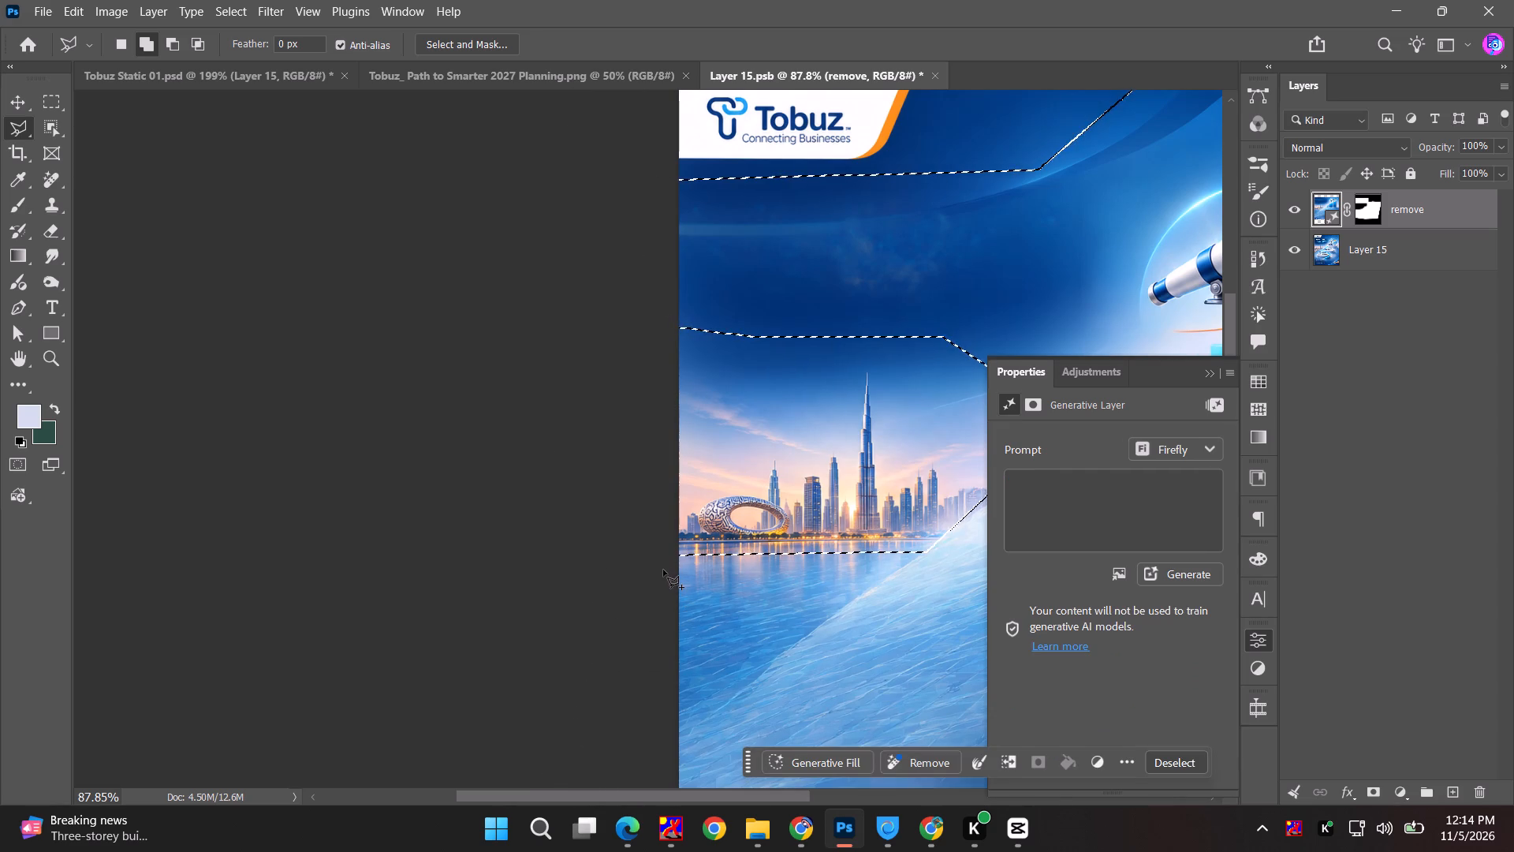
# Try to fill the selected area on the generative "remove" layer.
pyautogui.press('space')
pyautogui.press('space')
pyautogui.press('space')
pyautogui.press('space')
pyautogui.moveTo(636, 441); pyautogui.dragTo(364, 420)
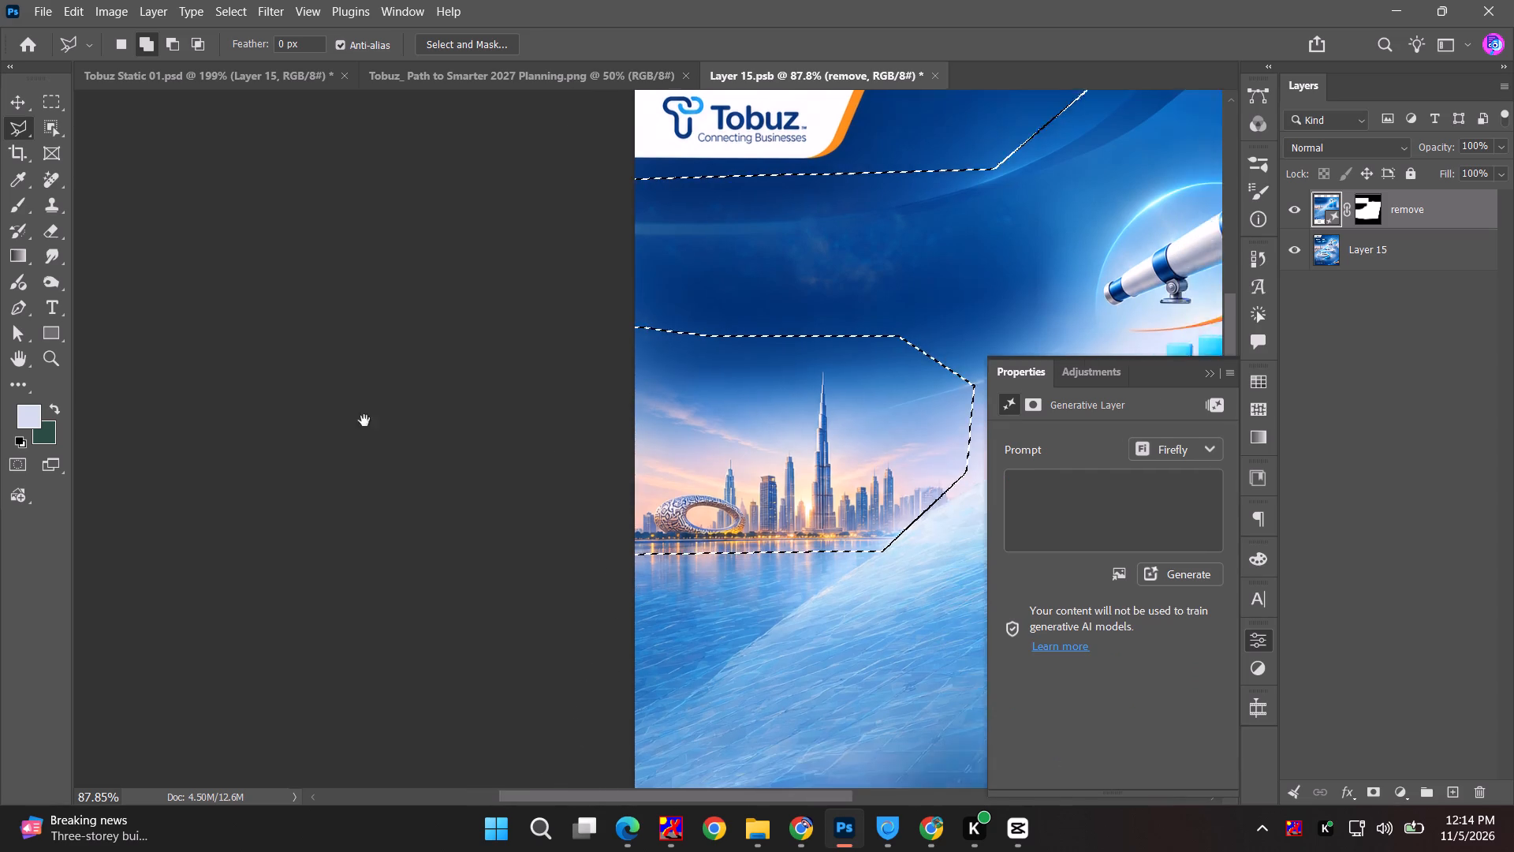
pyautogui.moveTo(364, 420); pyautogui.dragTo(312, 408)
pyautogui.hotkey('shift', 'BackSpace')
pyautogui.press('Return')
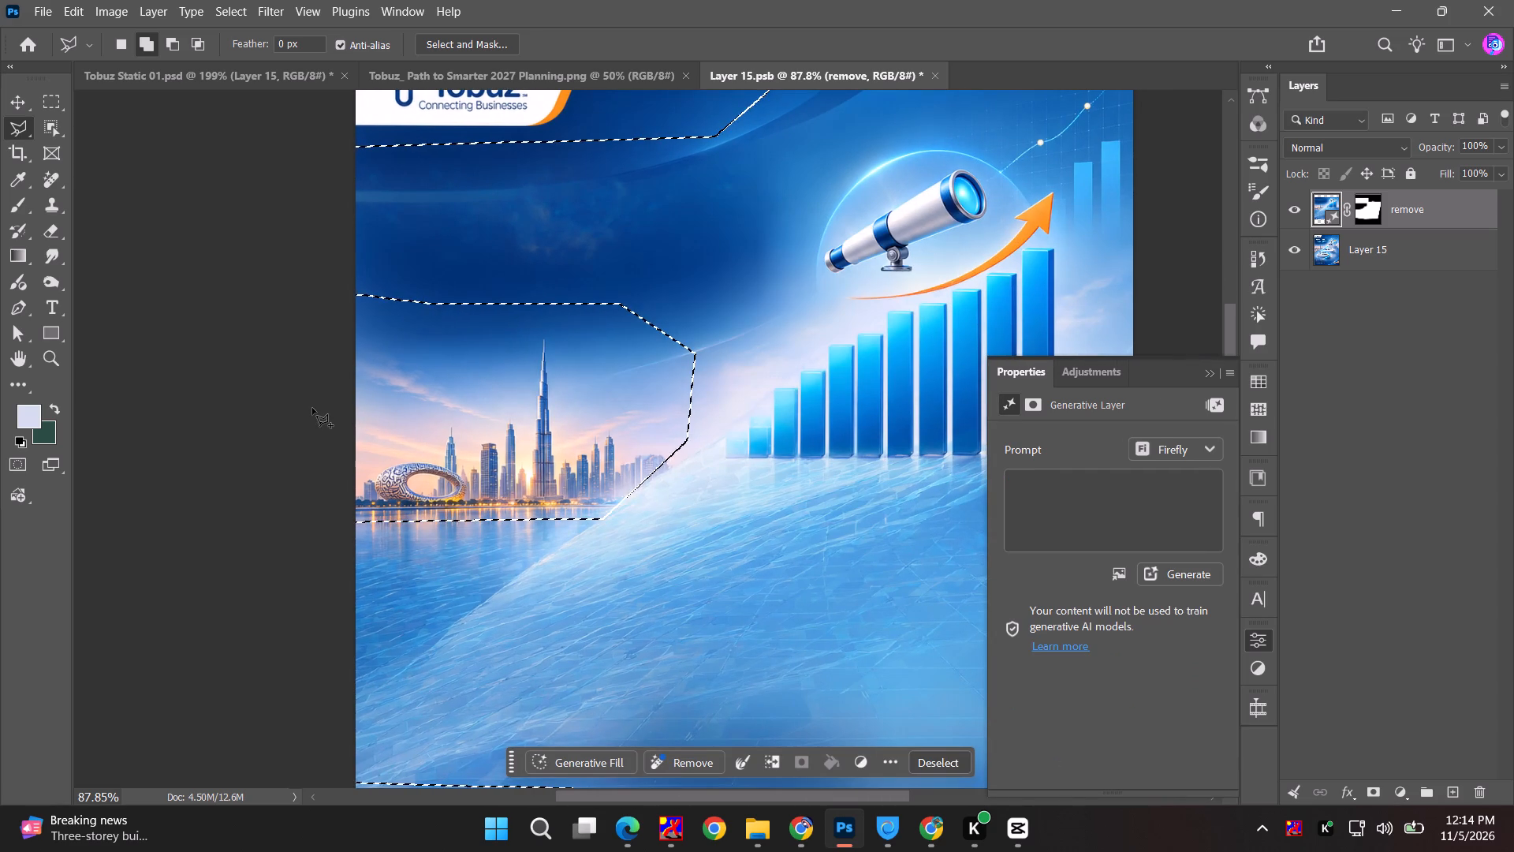
# Combine the generative "remove" layer and Layer 15 into one smart object.
pyautogui.keyDown('ctrl'); pyautogui.click(1453, 248); pyautogui.keyUp('ctrl')
pyautogui.rightClick(1453, 248)
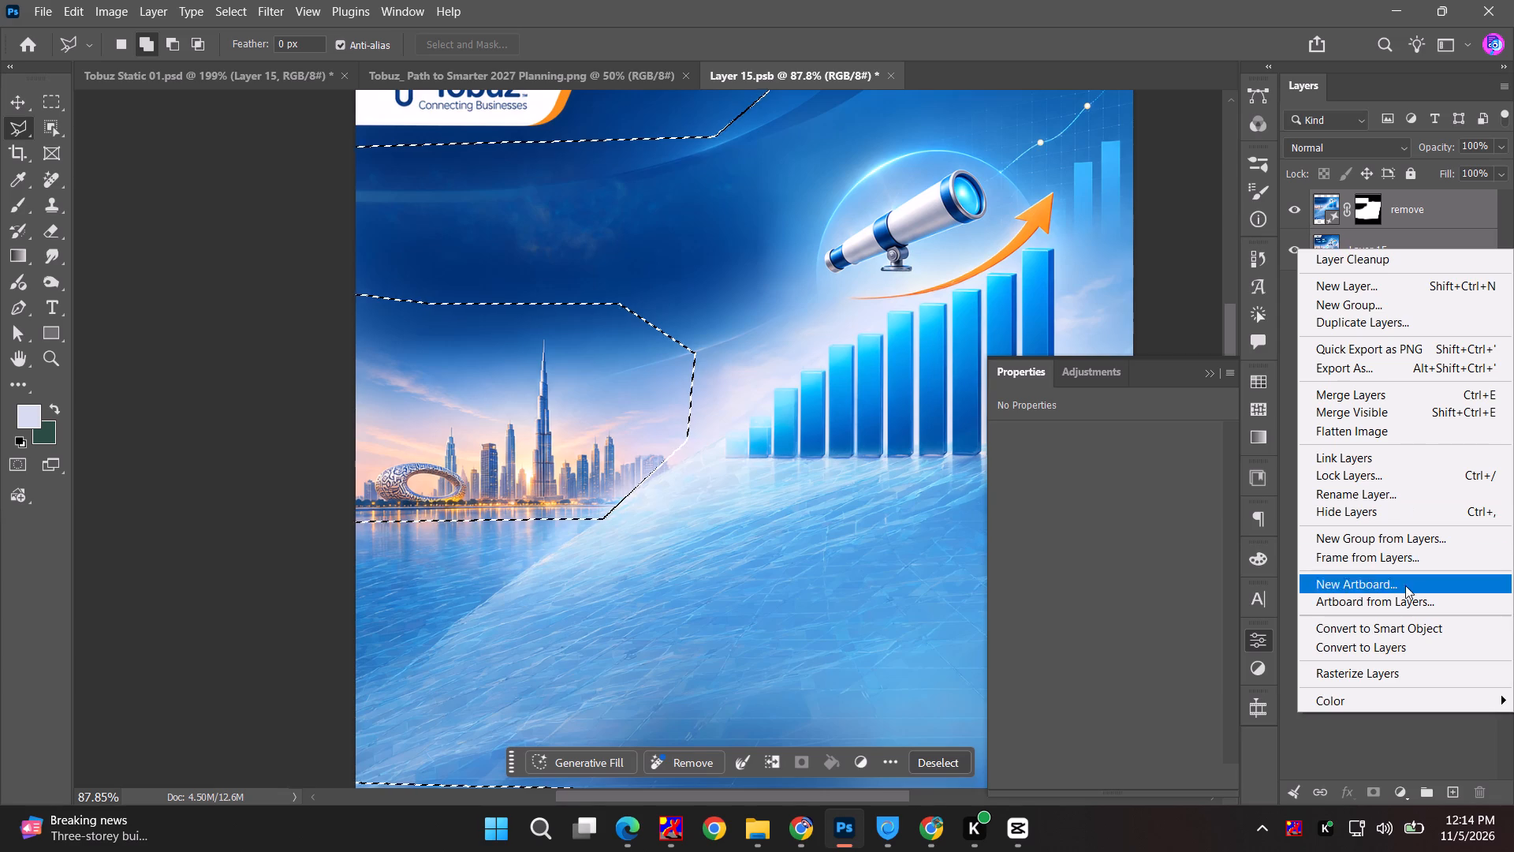
pyautogui.click(1400, 634)
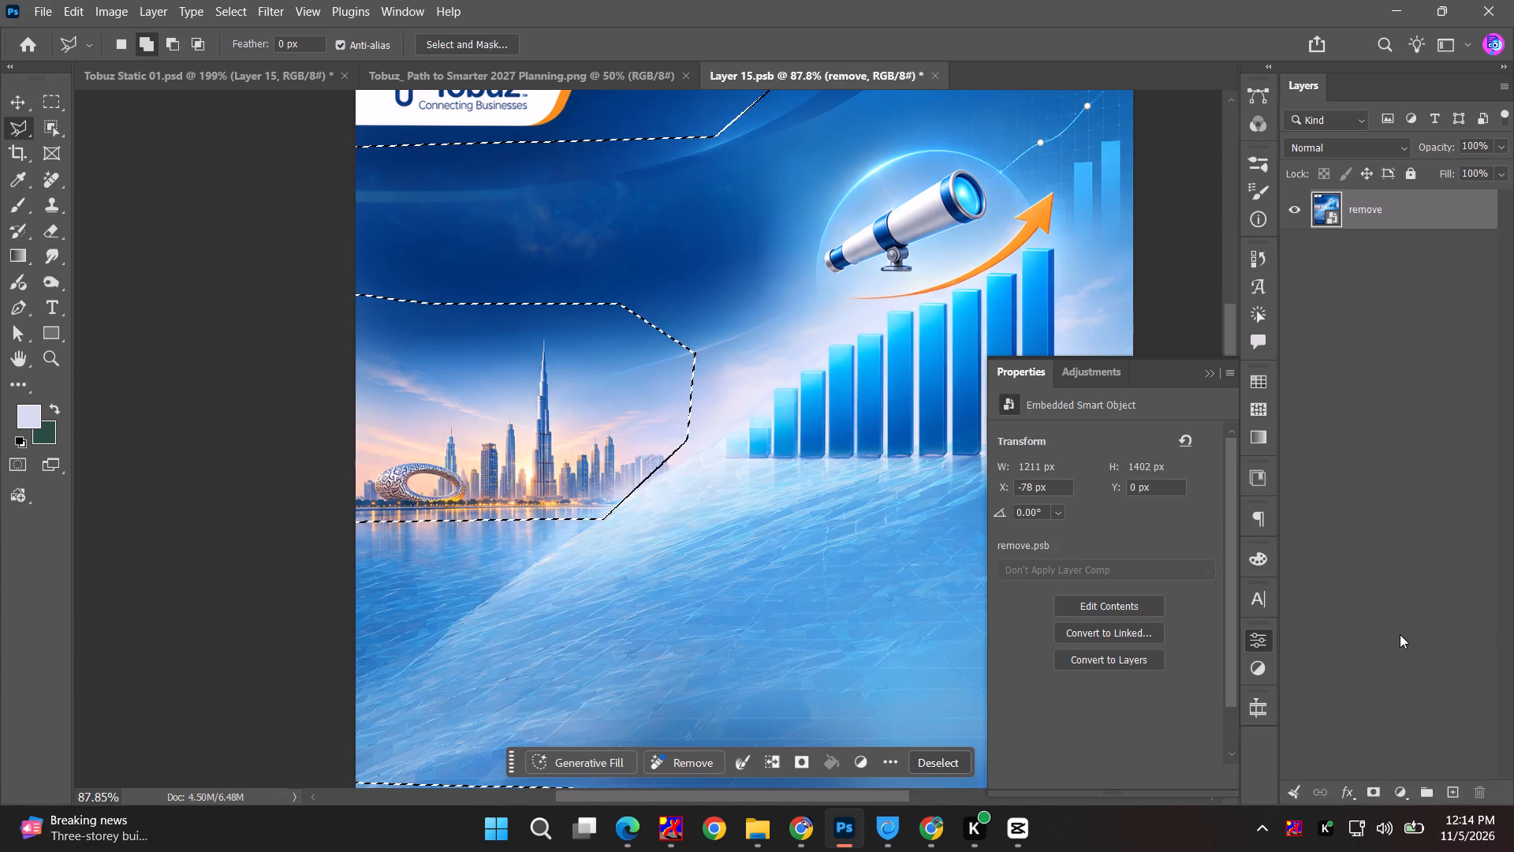
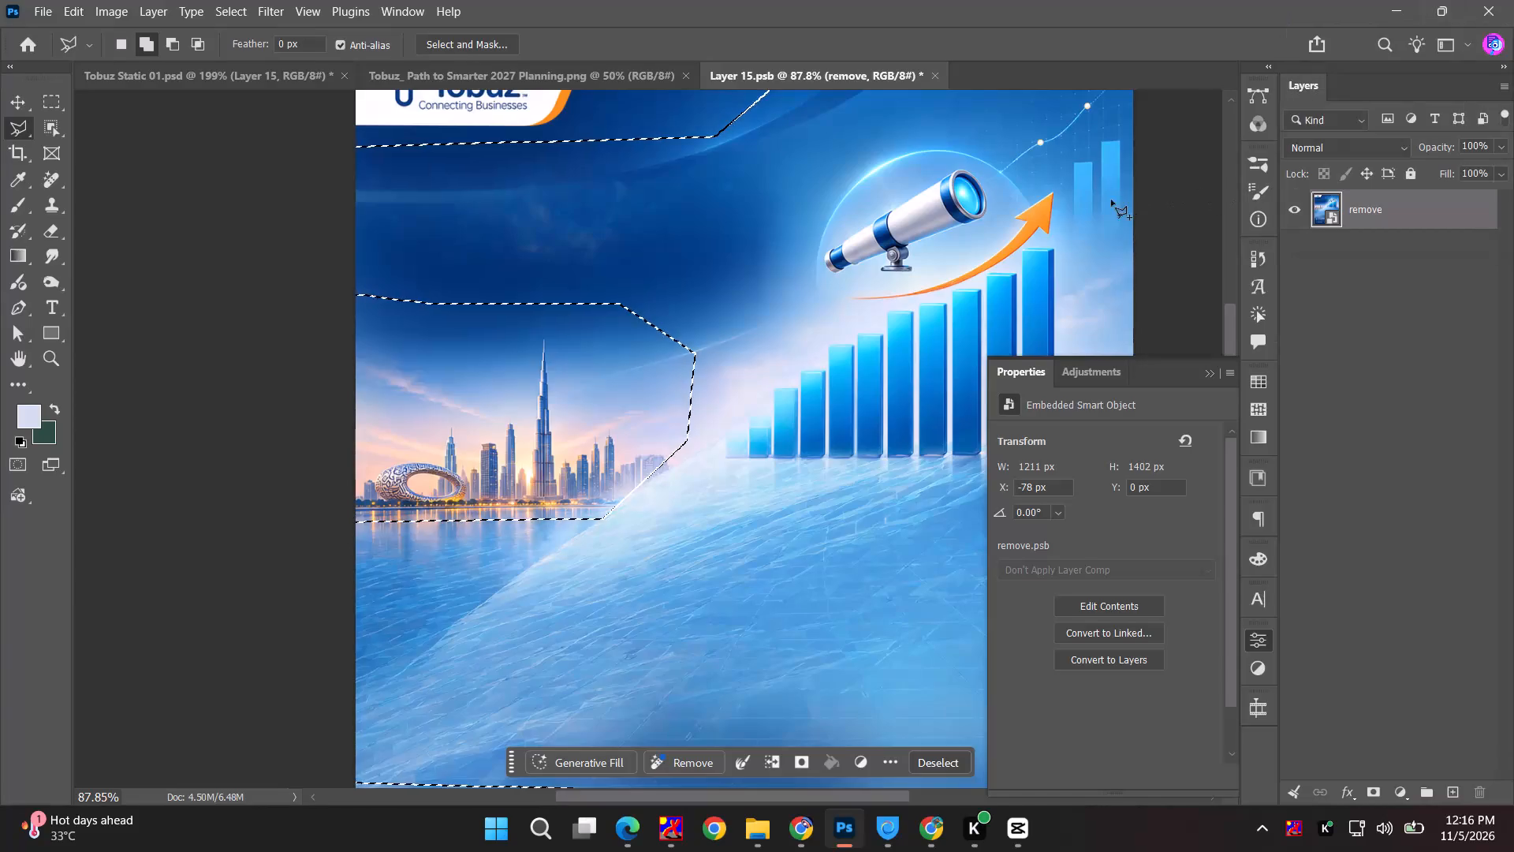
# Clear the selection, save the edited Layer 15 smart object contents, and return to the Tobuz Static 01 document.
pyautogui.hotkey('ctrl', 'd')
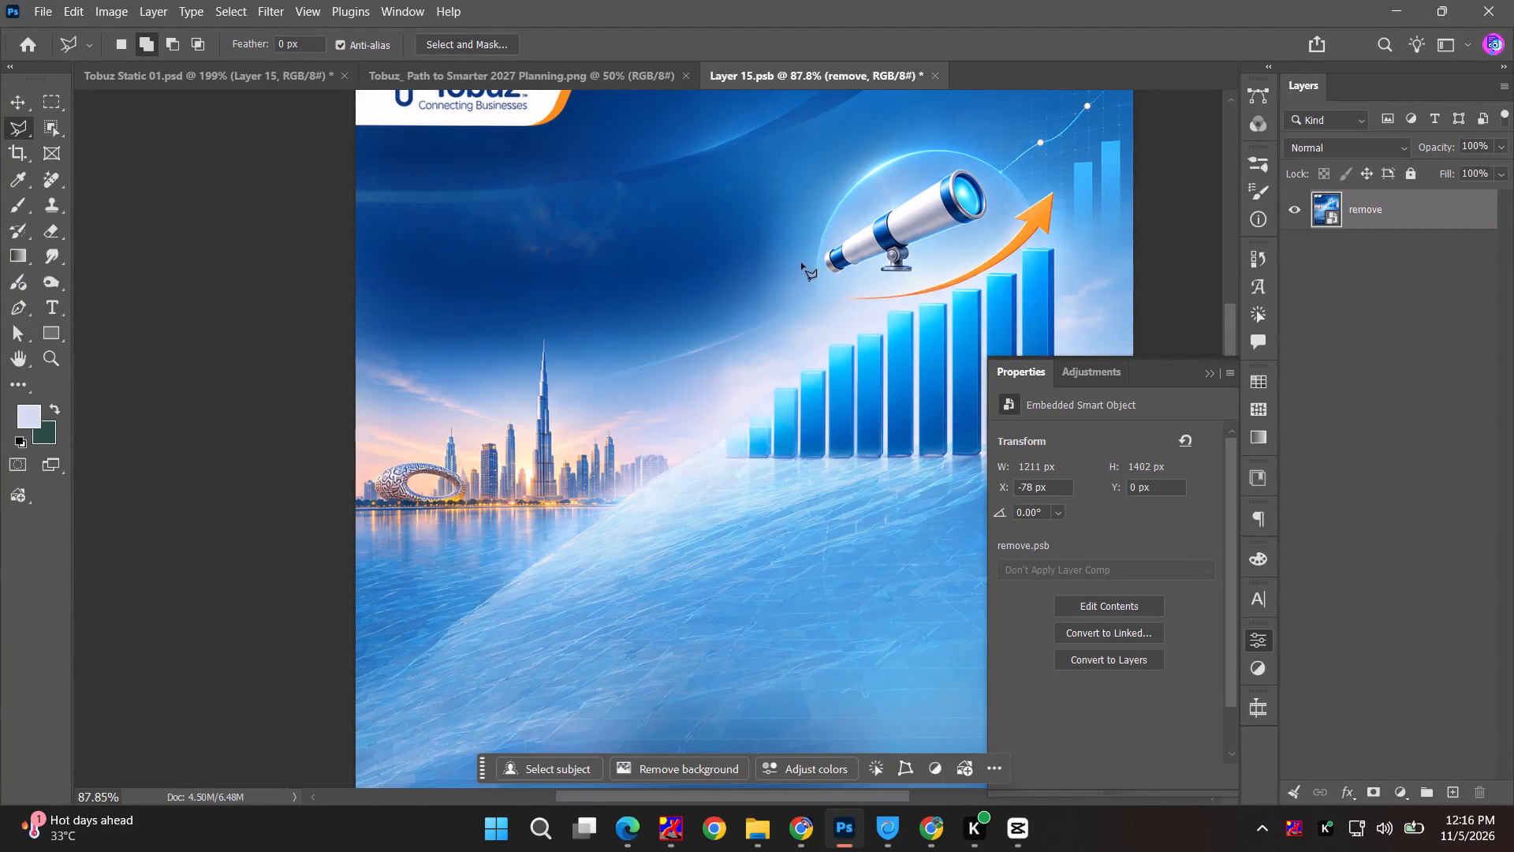
pyautogui.press('space')
pyautogui.moveTo(780, 246); pyautogui.dragTo(410, 299)
pyautogui.keyDown('alt'); pyautogui.scroll(-10, 481, 327); pyautogui.keyUp('alt')
pyautogui.press('space')
pyautogui.moveTo(384, 337); pyautogui.dragTo(481, 340)
pyautogui.hotkey('ctrl', 's')
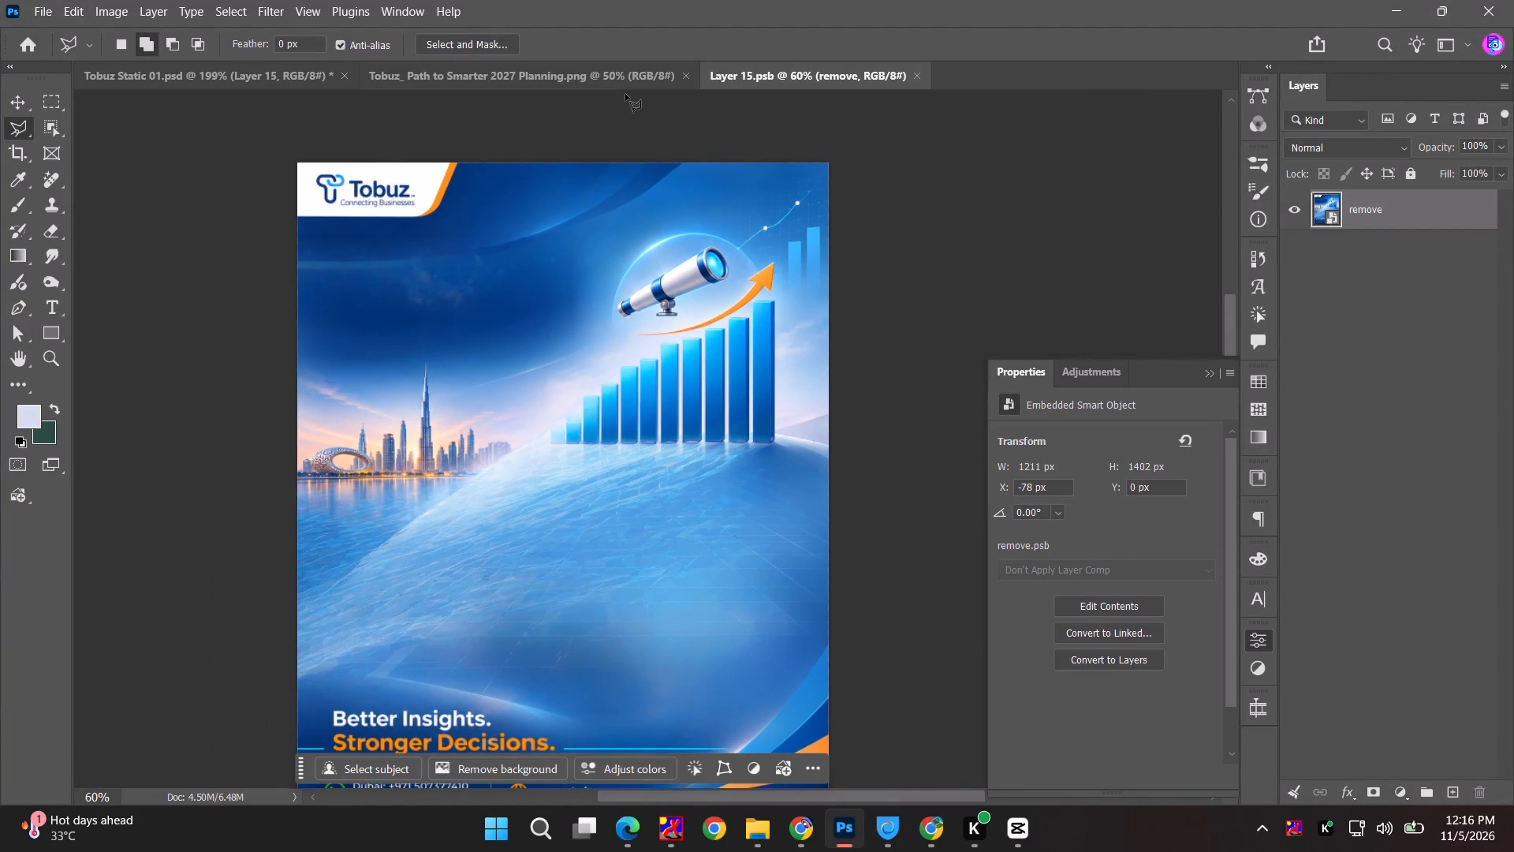
pyautogui.click(617, 76)
pyautogui.click(266, 72)
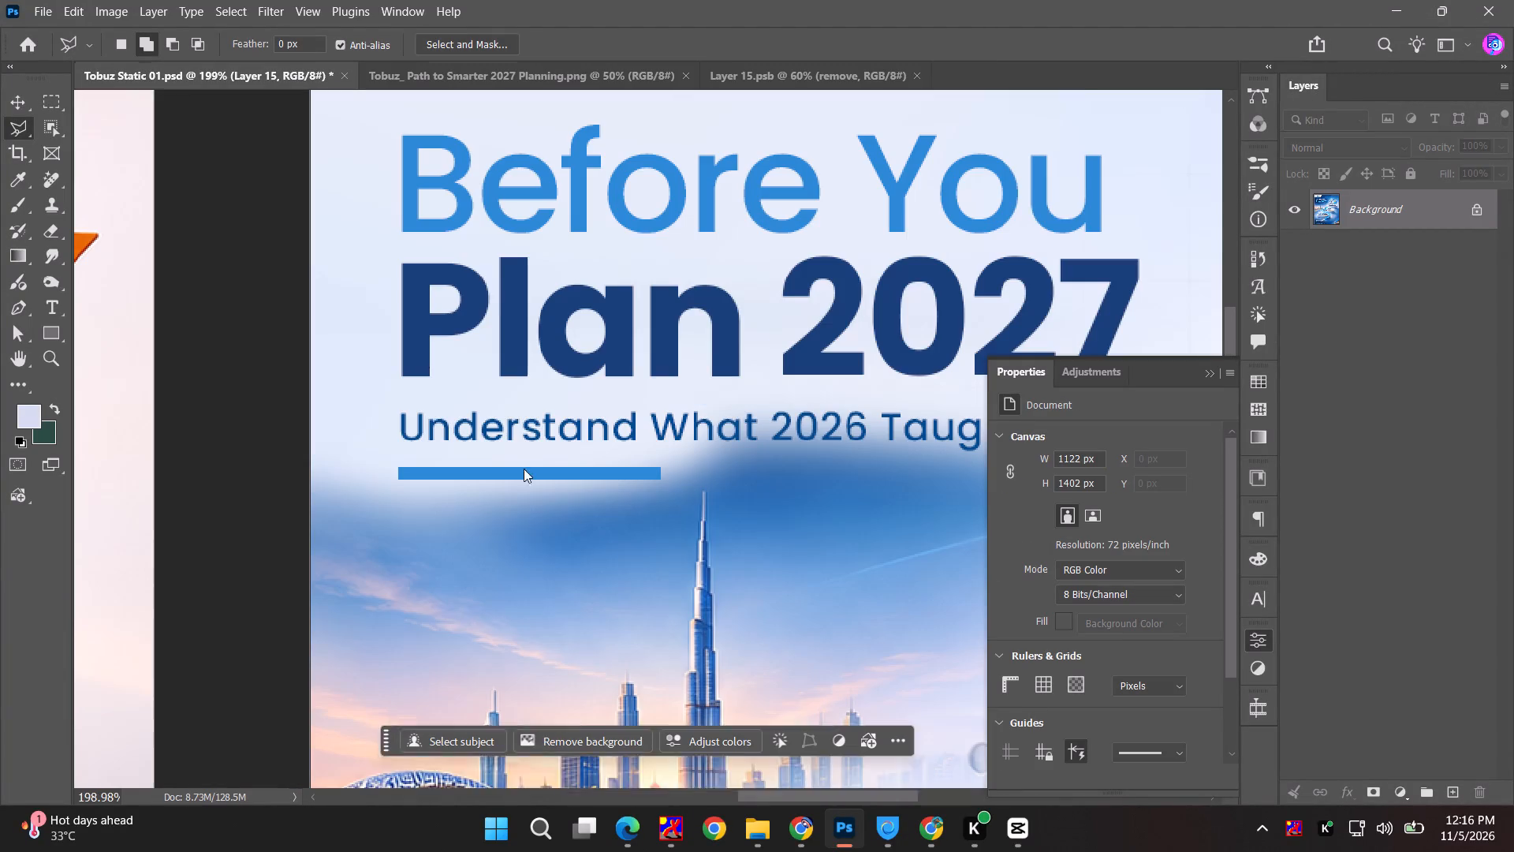
# Paint black on Layer 15's mask with a size 400 brush to fade the water's lower edge around the Review Performance podium.
pyautogui.press('space')
pyautogui.press('space')
pyautogui.press('space')
pyautogui.press('space')
pyautogui.press('space')
pyautogui.press('space')
pyautogui.press('space')
pyautogui.press('space')
pyautogui.moveTo(657, 458); pyautogui.dragTo(509, 237)
pyautogui.scroll(-2, 508, 241)
pyautogui.keyDown('alt'); pyautogui.scroll(-3, 507, 241); pyautogui.keyUp('alt')
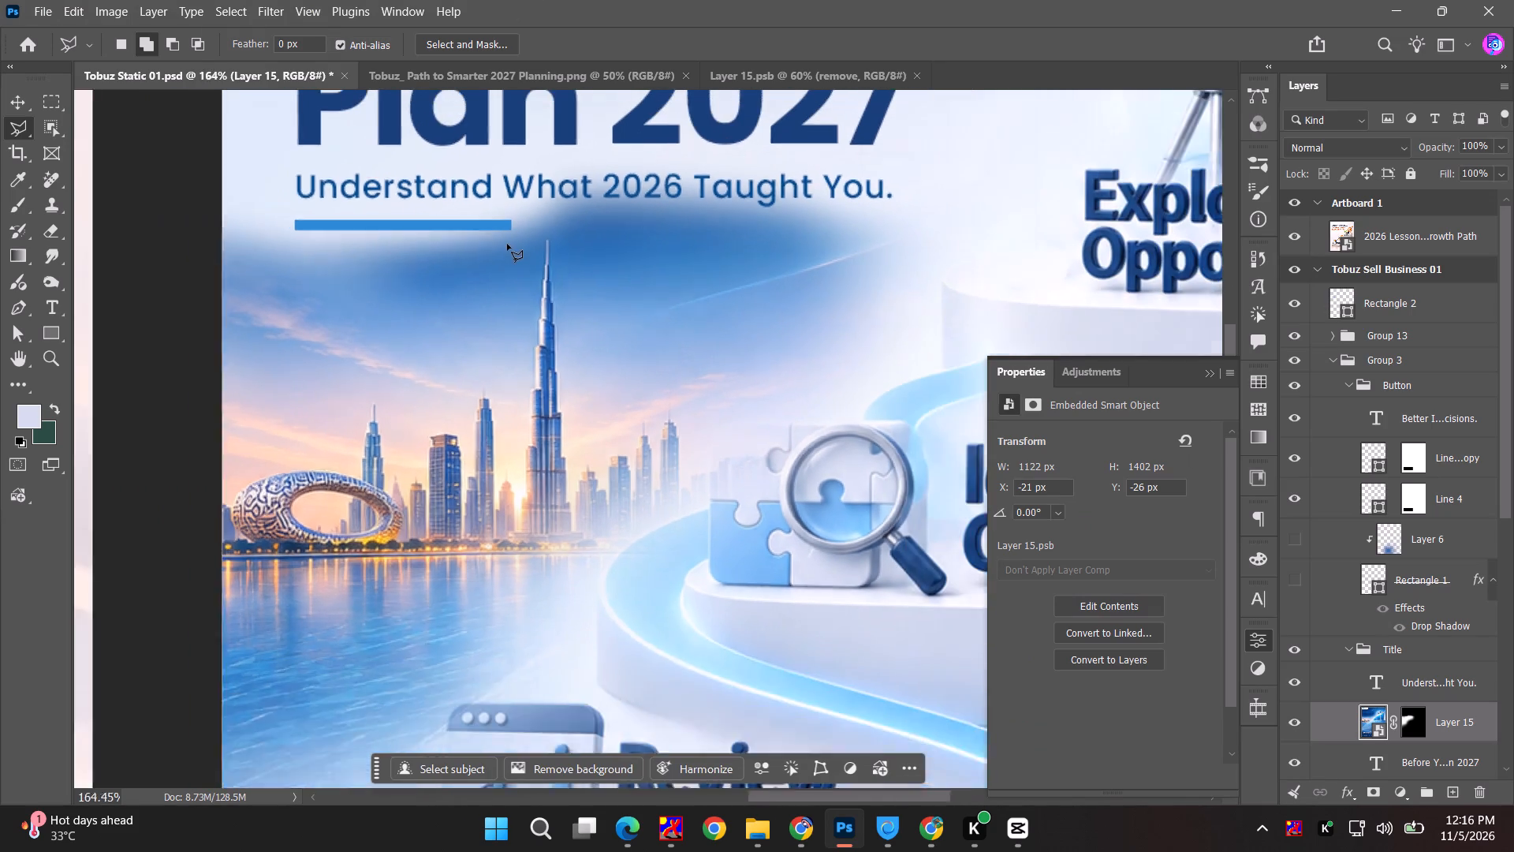
pyautogui.keyDown('alt'); pyautogui.scroll(-2, 507, 244); pyautogui.keyUp('alt')
pyautogui.press('space')
pyautogui.press('space')
pyautogui.press('space')
pyautogui.press('space')
pyautogui.press('space')
pyautogui.press('space')
pyautogui.press('space')
pyautogui.press('space')
pyautogui.press('space')
pyautogui.press('space')
pyautogui.press('space')
pyautogui.press('space')
pyautogui.press('space')
pyautogui.press('space')
pyautogui.press('space')
pyautogui.press('space')
pyautogui.press('space')
pyautogui.press('space')
pyautogui.press('space')
pyautogui.press('space')
pyautogui.moveTo(564, 314); pyautogui.dragTo(584, 248)
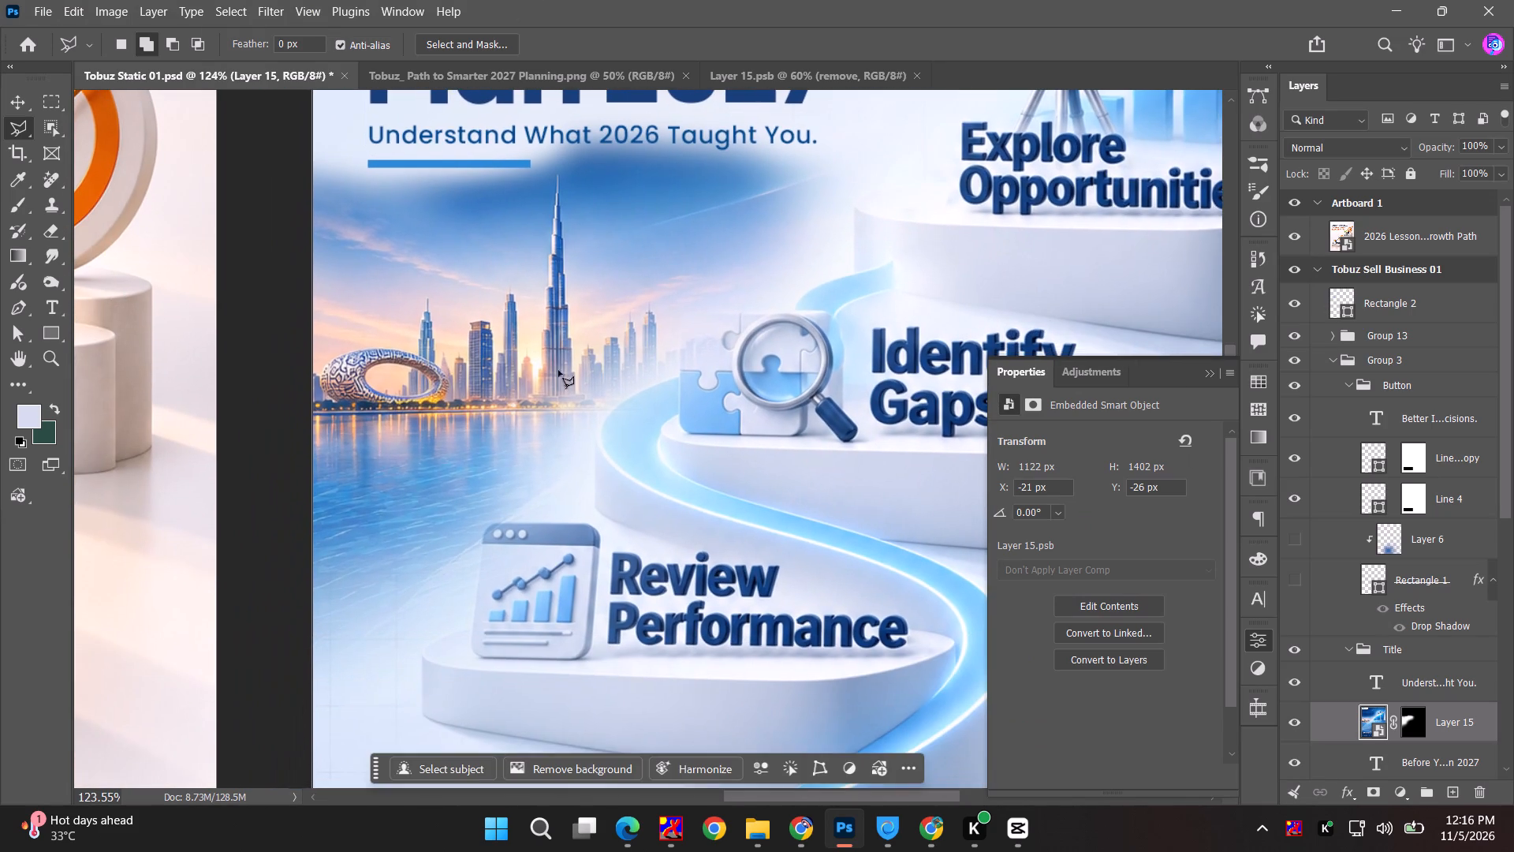
pyautogui.keyDown('alt'); pyautogui.scroll(-6, 553, 353); pyautogui.keyUp('alt')
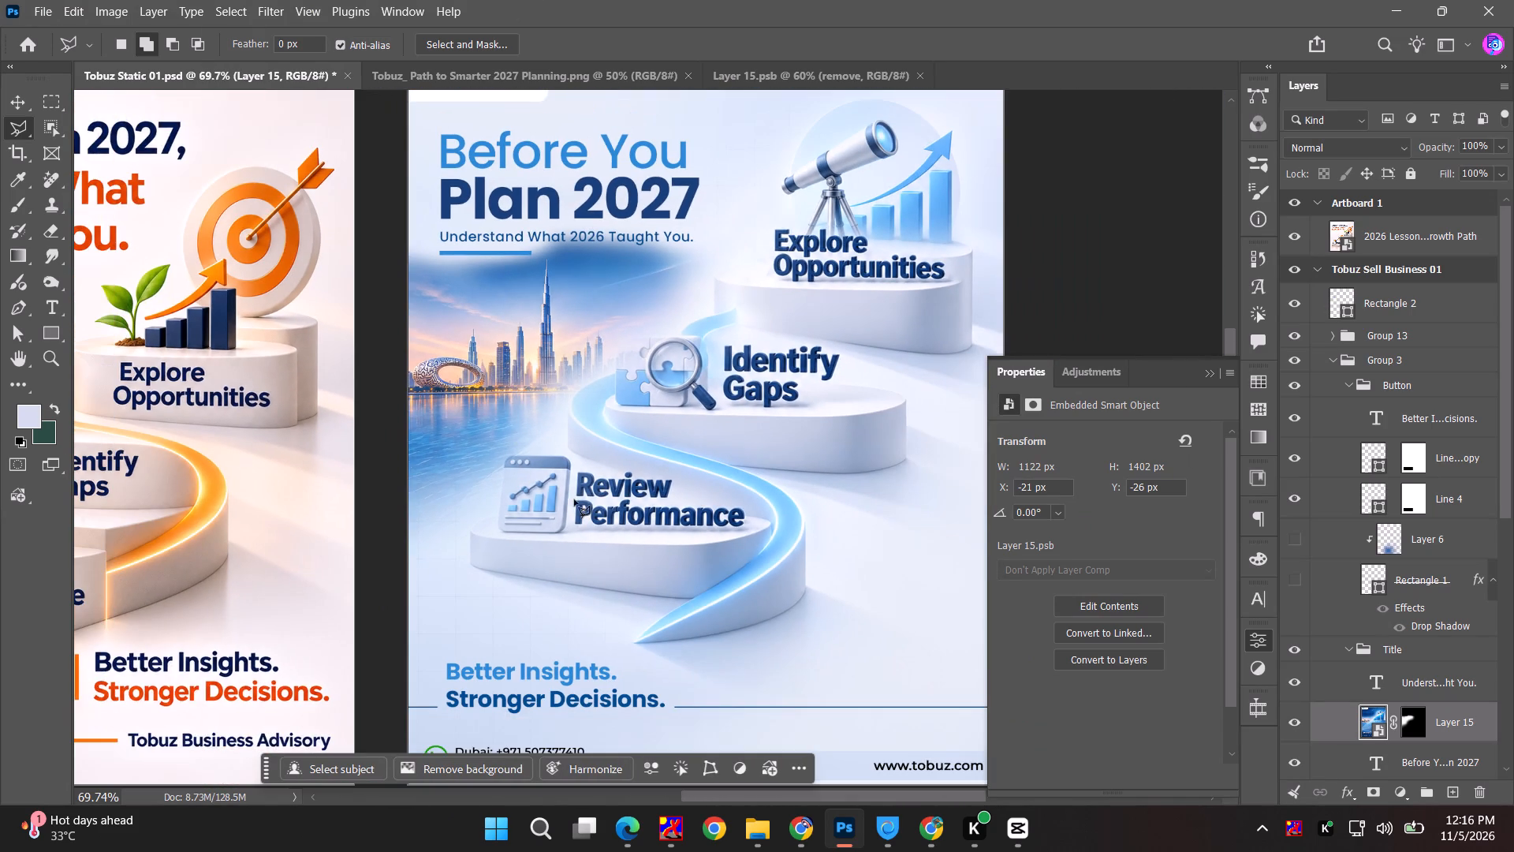
pyautogui.click(1411, 723)
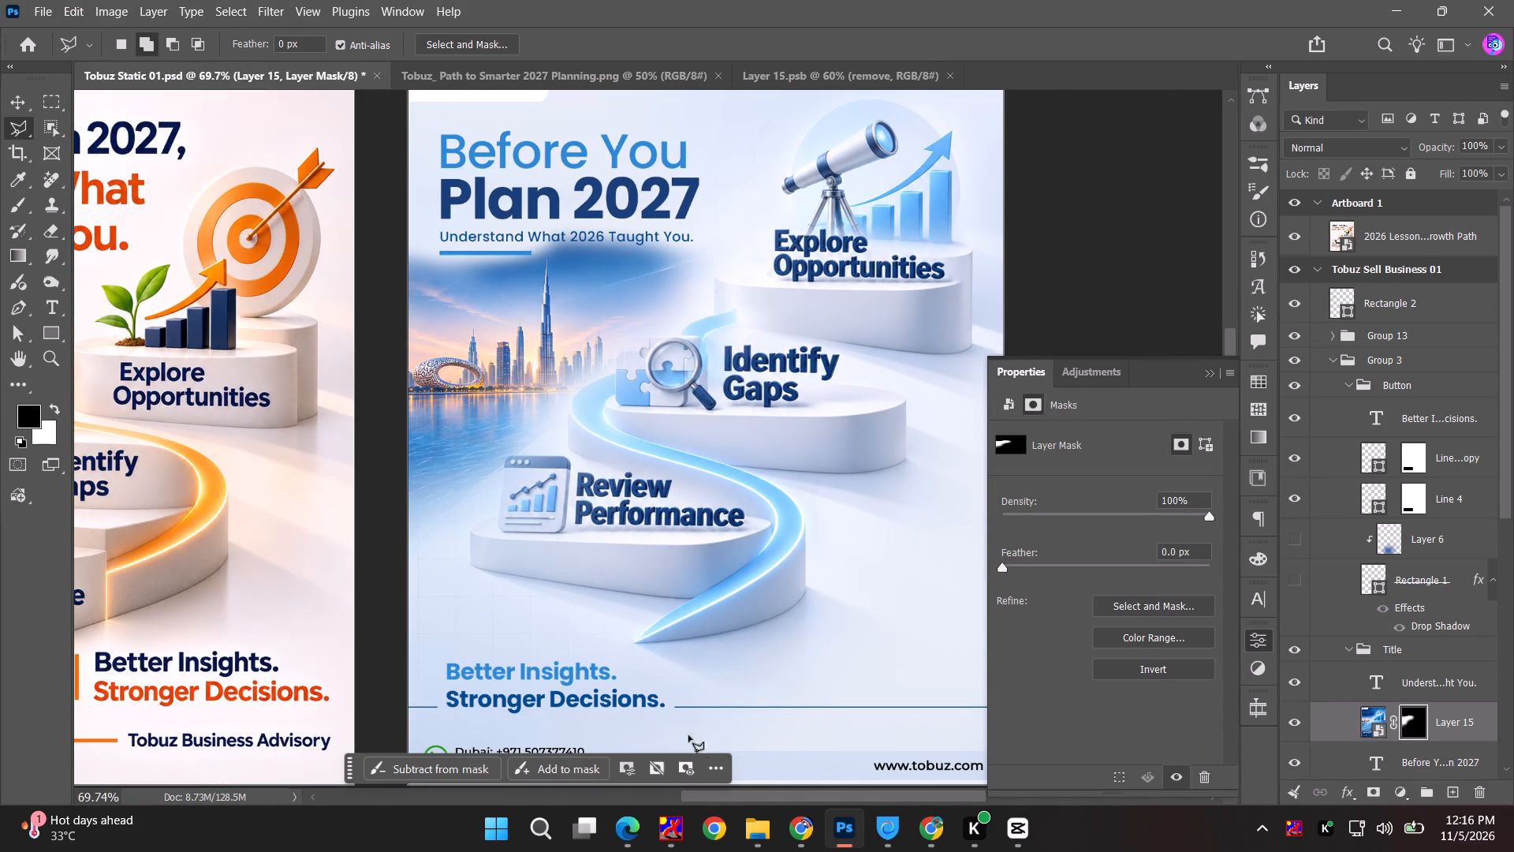
pyautogui.press('b')
pyautogui.moveTo(567, 483); pyautogui.dragTo(510, 495)
pyautogui.moveTo(490, 484); pyautogui.dragTo(409, 508)
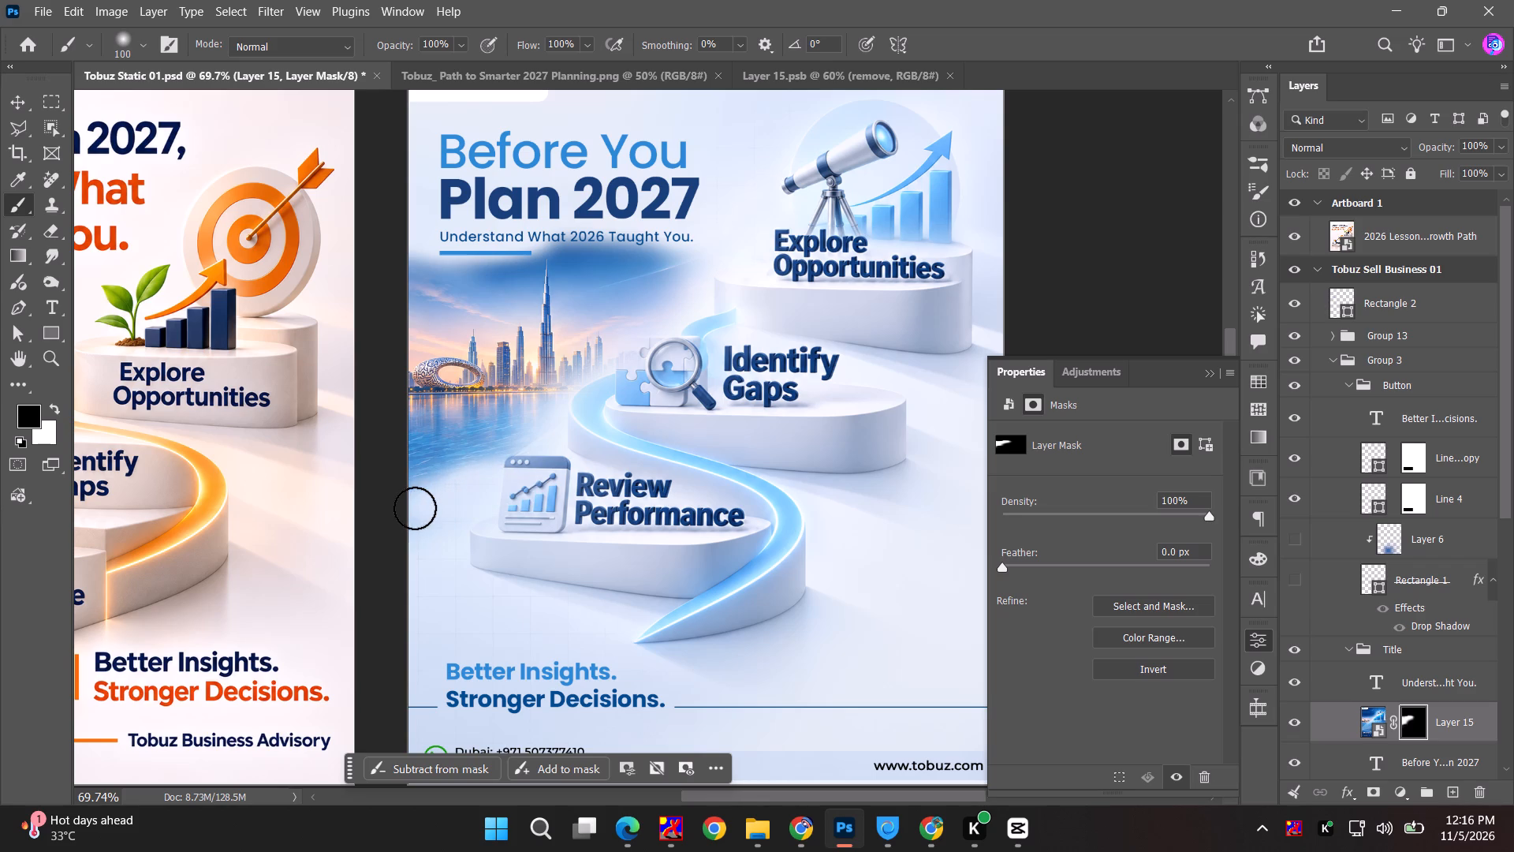
pyautogui.hotkey('ctrl', 'z')
pyautogui.press(']')
pyautogui.press(']')
pyautogui.press(']')
pyautogui.press(']')
pyautogui.press(']')
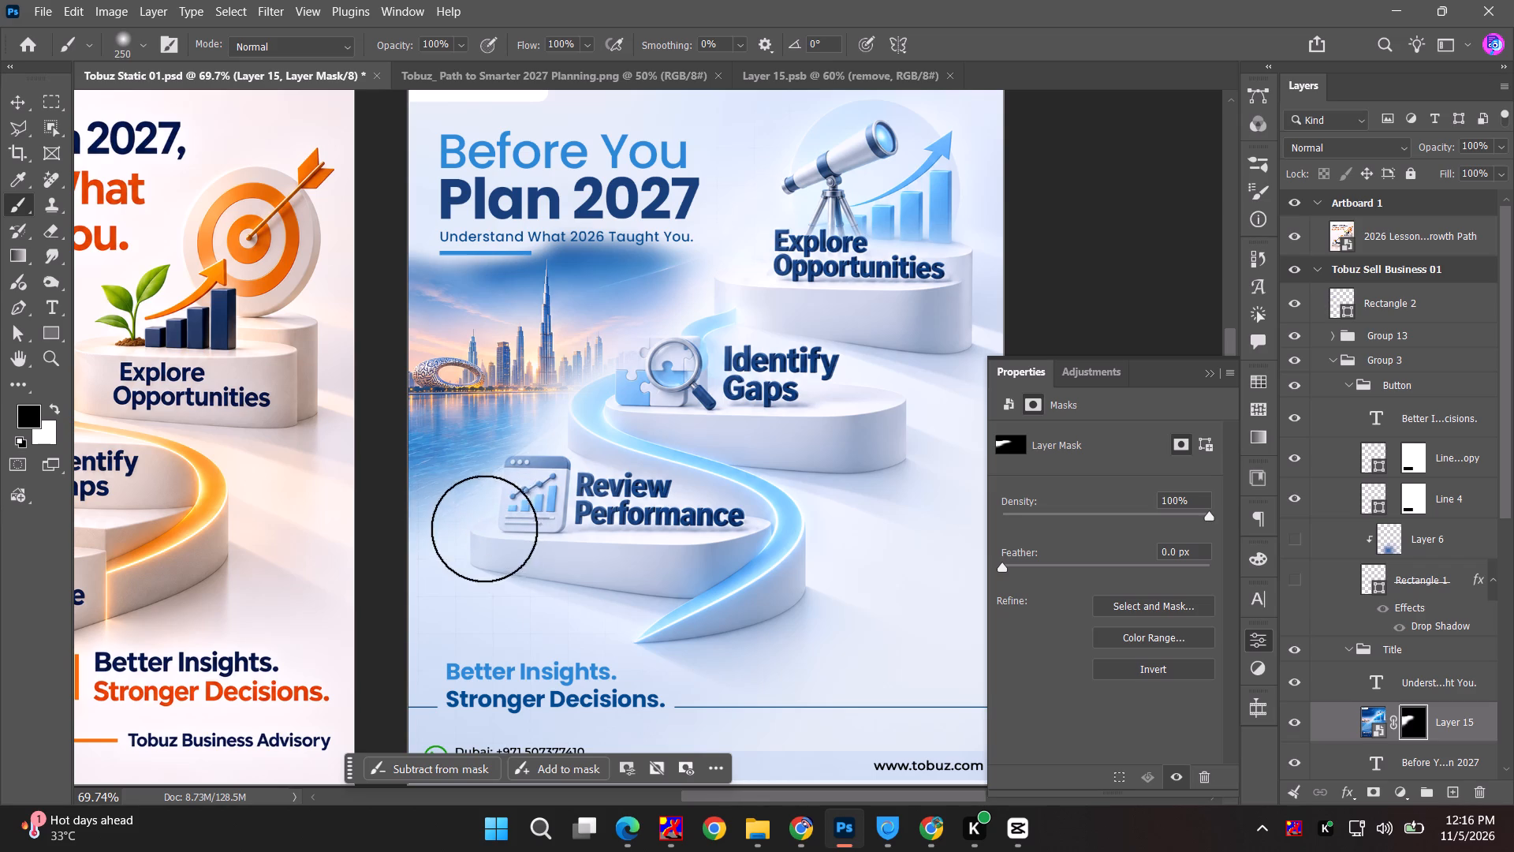
pyautogui.press(']')
pyautogui.press(']')
pyautogui.click(458, 528)
pyautogui.click(513, 533)
pyautogui.moveTo(524, 545); pyautogui.dragTo(491, 547)
pyautogui.moveTo(595, 545); pyautogui.dragTo(425, 557)
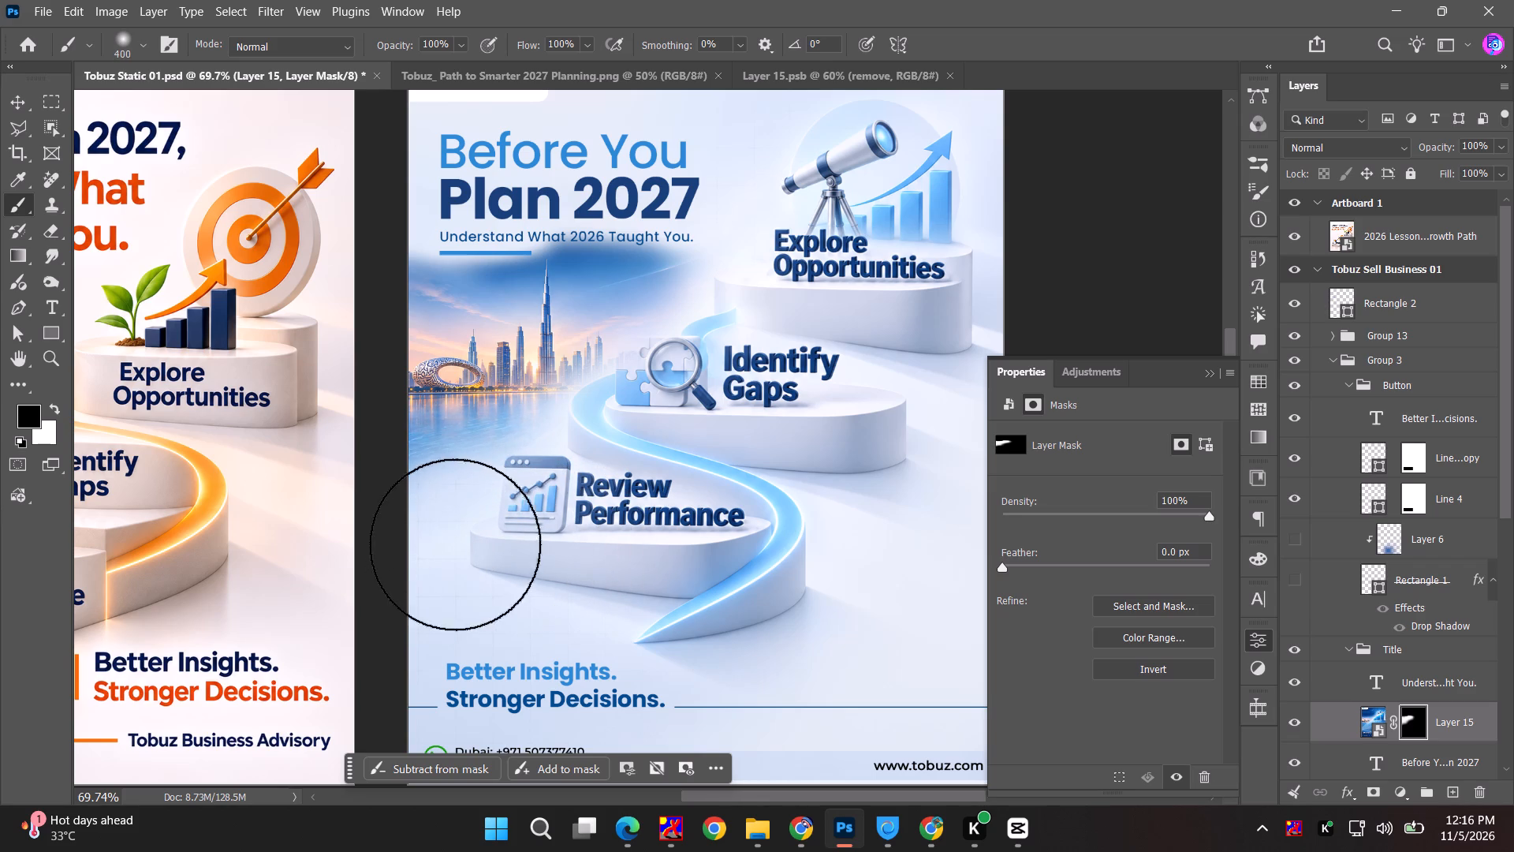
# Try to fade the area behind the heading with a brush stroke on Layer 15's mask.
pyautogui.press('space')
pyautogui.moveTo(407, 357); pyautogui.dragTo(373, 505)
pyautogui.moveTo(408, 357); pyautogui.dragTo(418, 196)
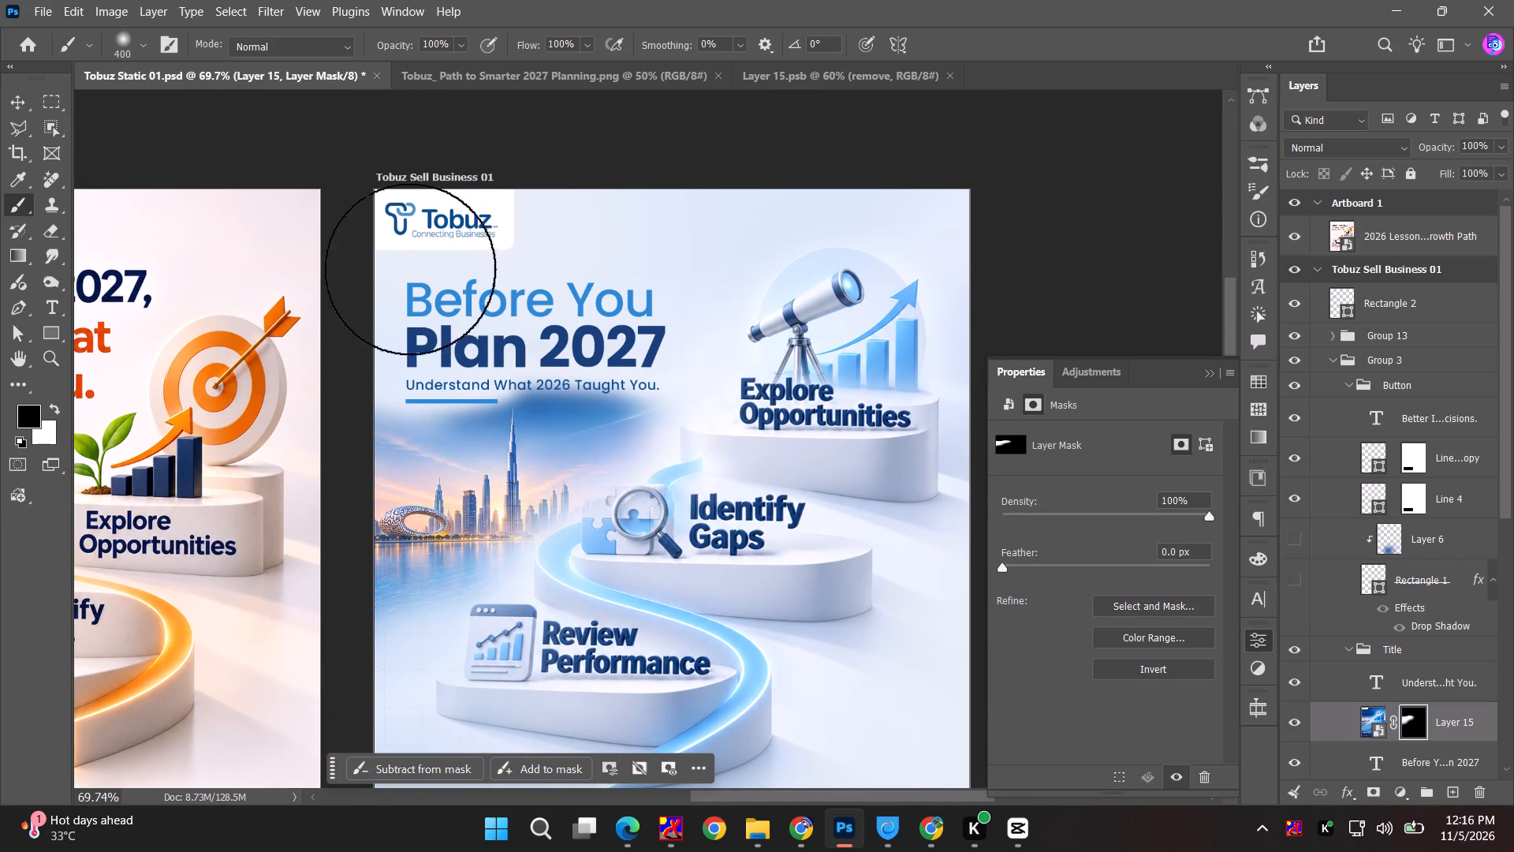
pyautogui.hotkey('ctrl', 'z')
# Erase on Layer 15's mask across the logo and heading area to reveal the poster's dark blue sky up to the artboard's top.
pyautogui.click(1408, 718)
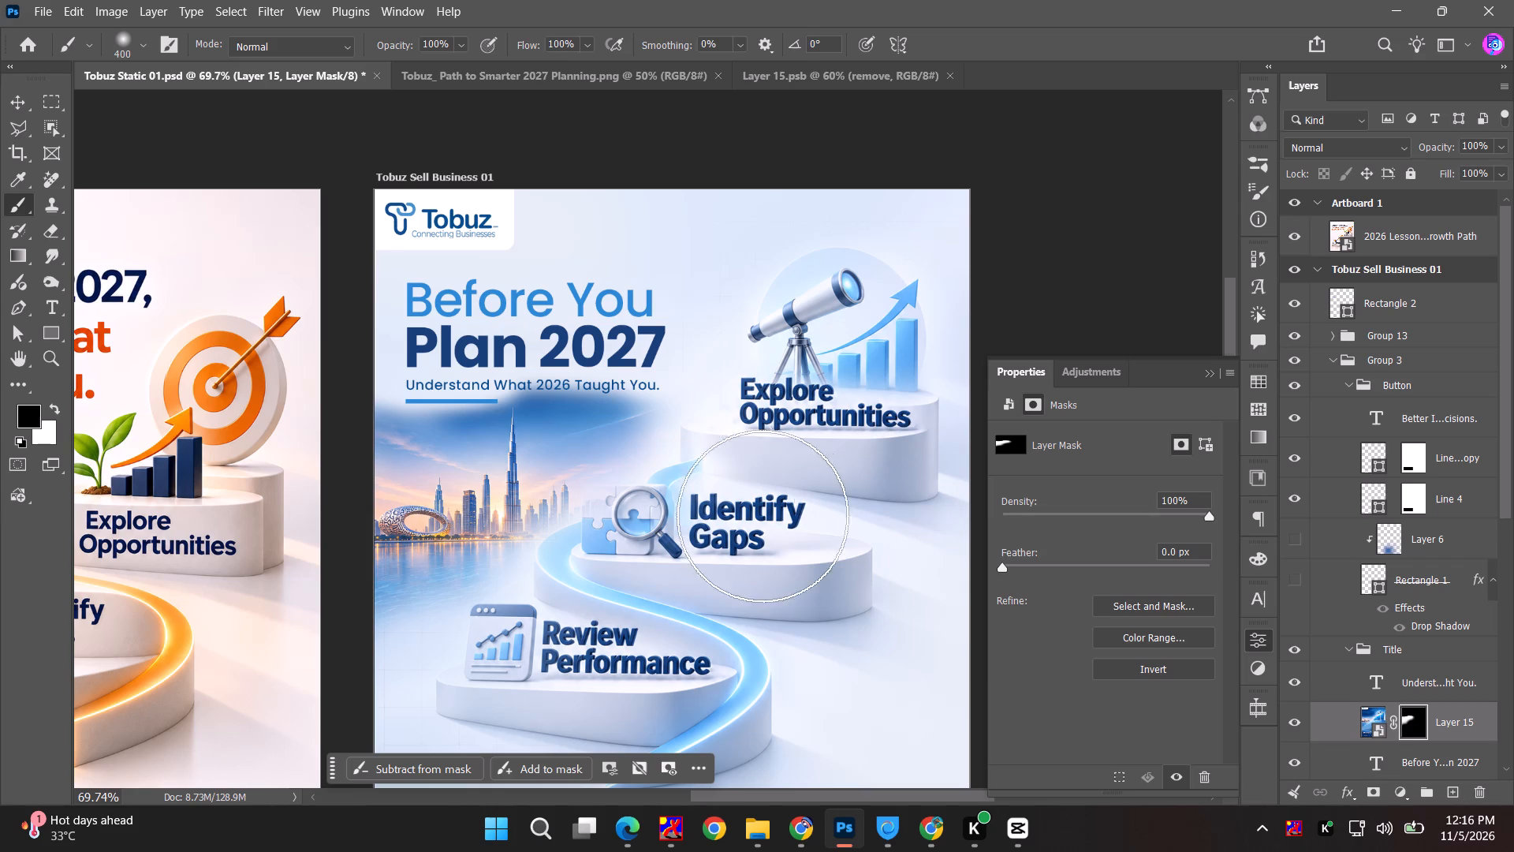
pyautogui.press('e')
pyautogui.moveTo(434, 377); pyautogui.dragTo(254, 371)
pyautogui.moveTo(484, 378); pyautogui.dragTo(209, 375)
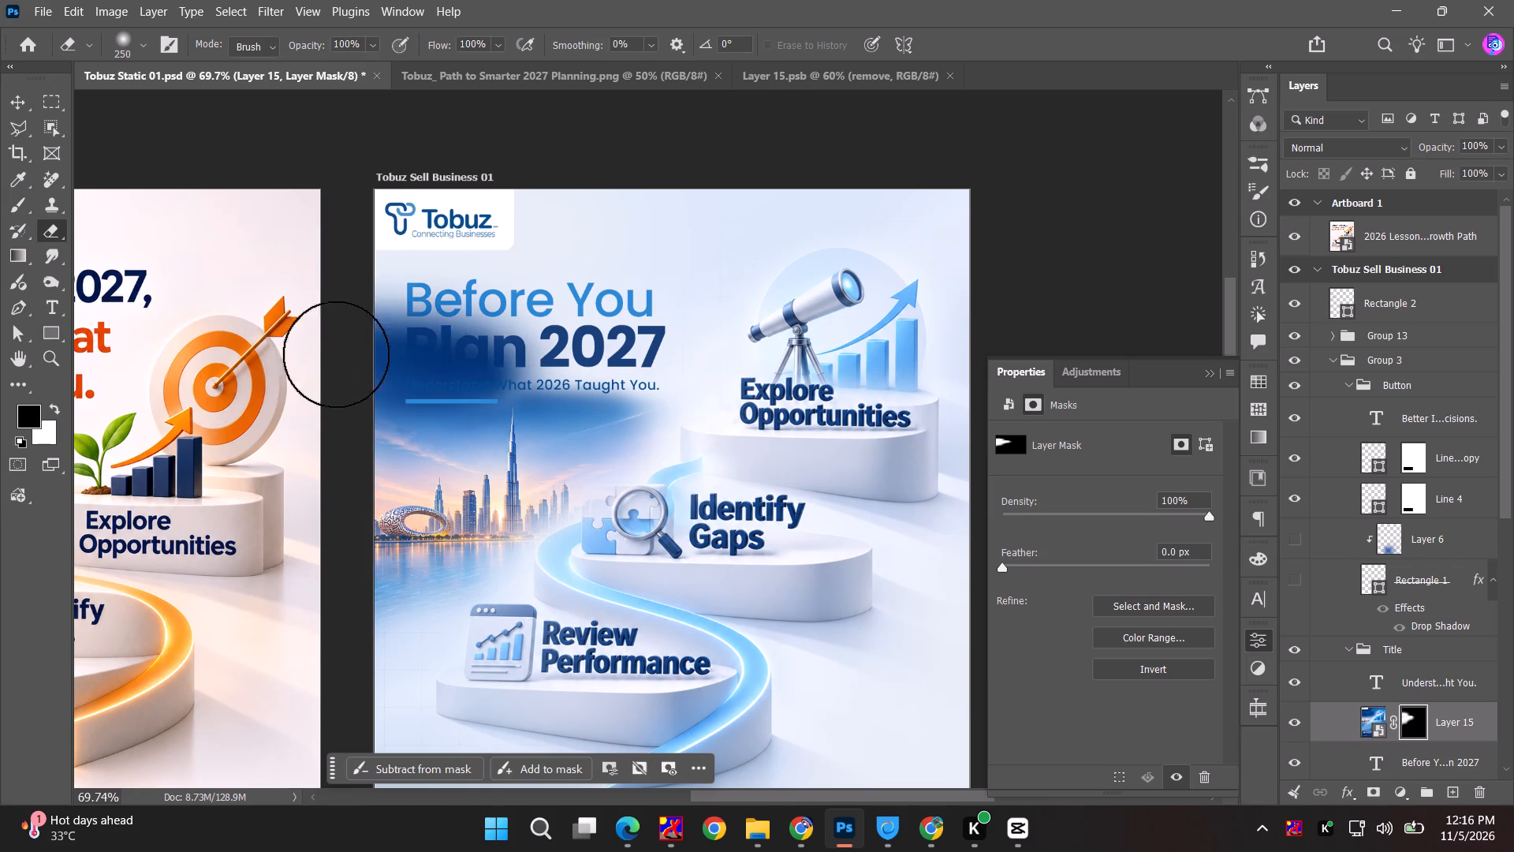
pyautogui.moveTo(584, 334); pyautogui.dragTo(486, 470)
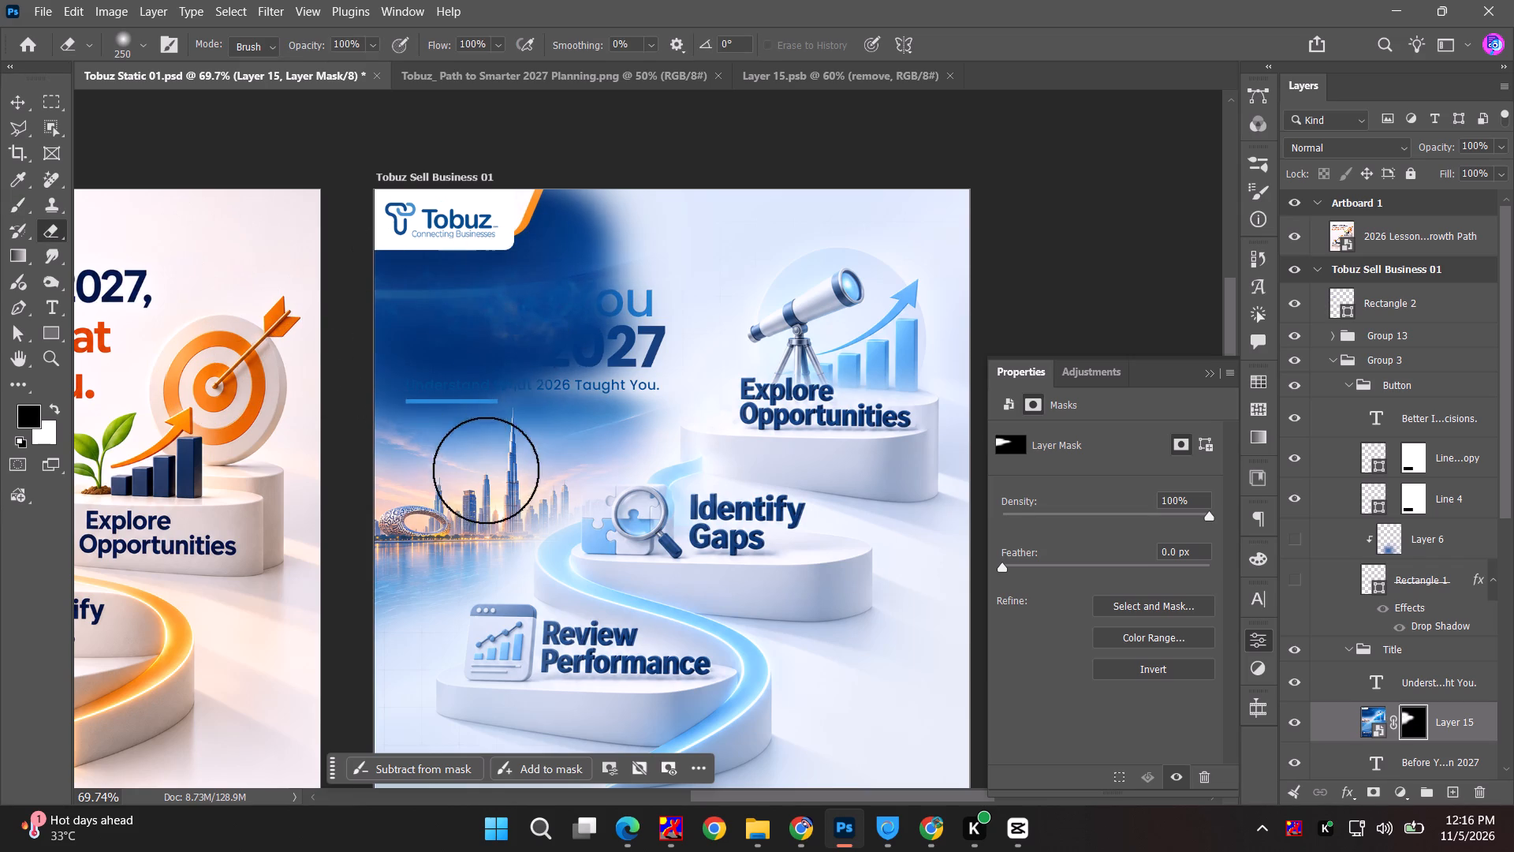
pyautogui.moveTo(486, 470); pyautogui.dragTo(524, 242)
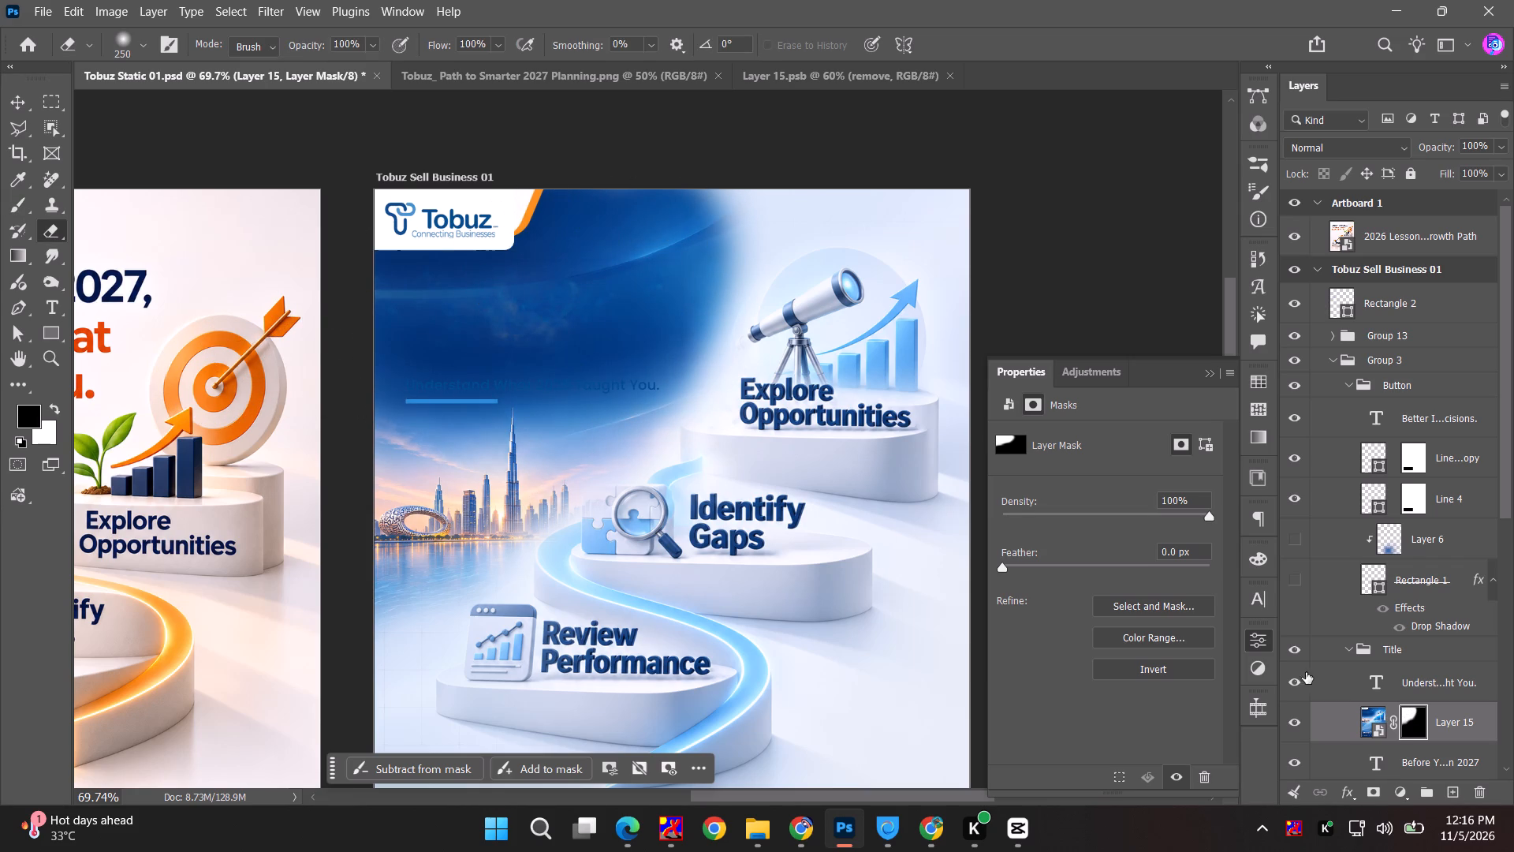
pyautogui.click(1300, 725)
pyautogui.click(1300, 725)
pyautogui.hotkey('ctrl', 'z')
pyautogui.hotkey('ctrl', 'z')
# Paint black on Layer 15's mask with a size 900 brush to soften the dark sky behind the logo and heading.
pyautogui.click(1407, 719)
pyautogui.press('b')
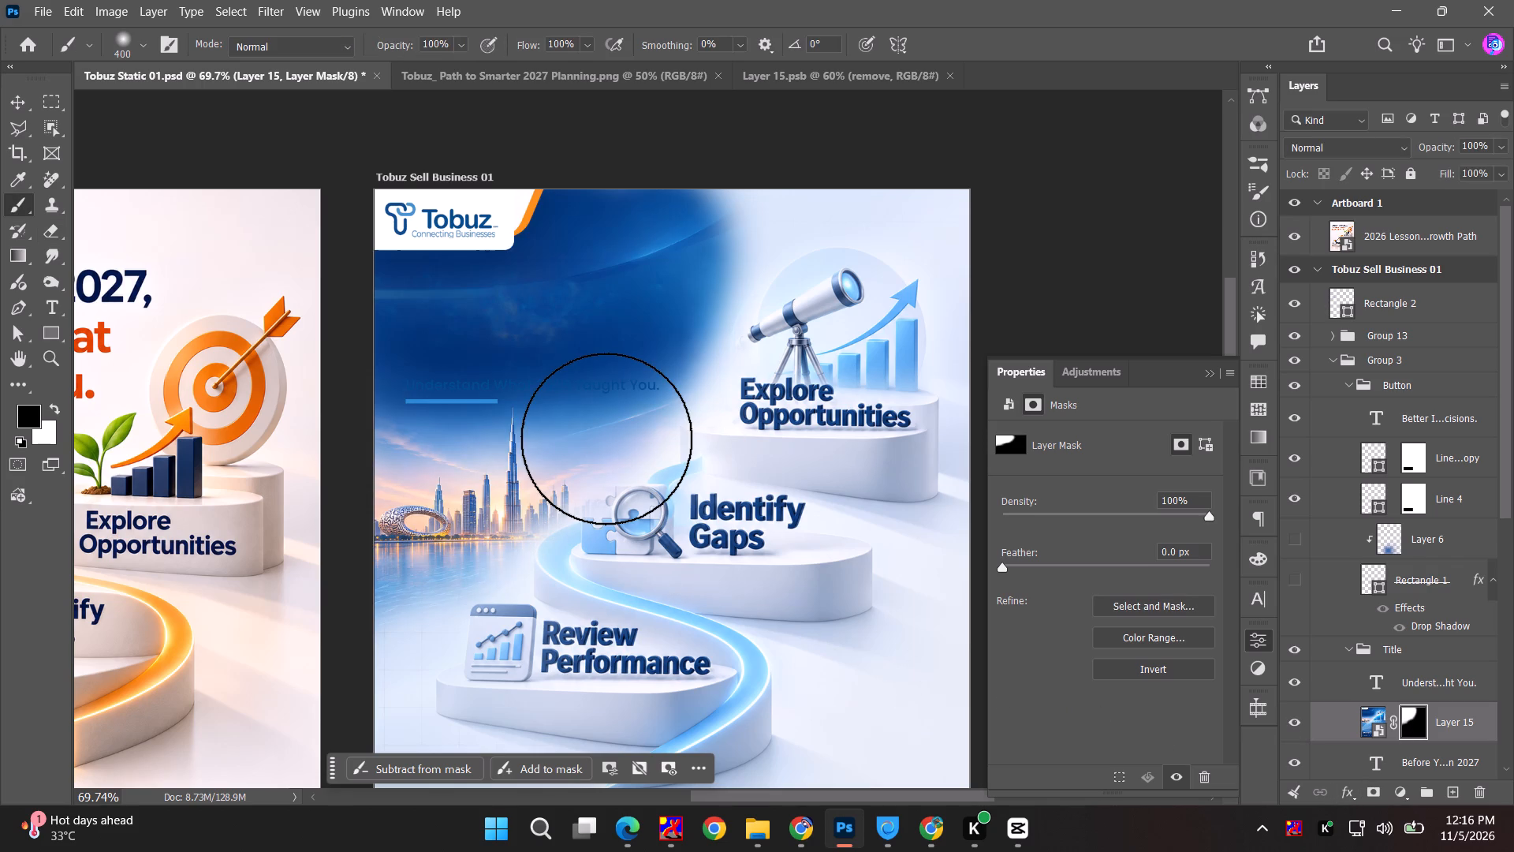
pyautogui.press(']')
pyautogui.press(']')
pyautogui.press(']')
pyautogui.press(']')
pyautogui.press(']')
pyautogui.moveTo(624, 248); pyautogui.dragTo(1, 232)
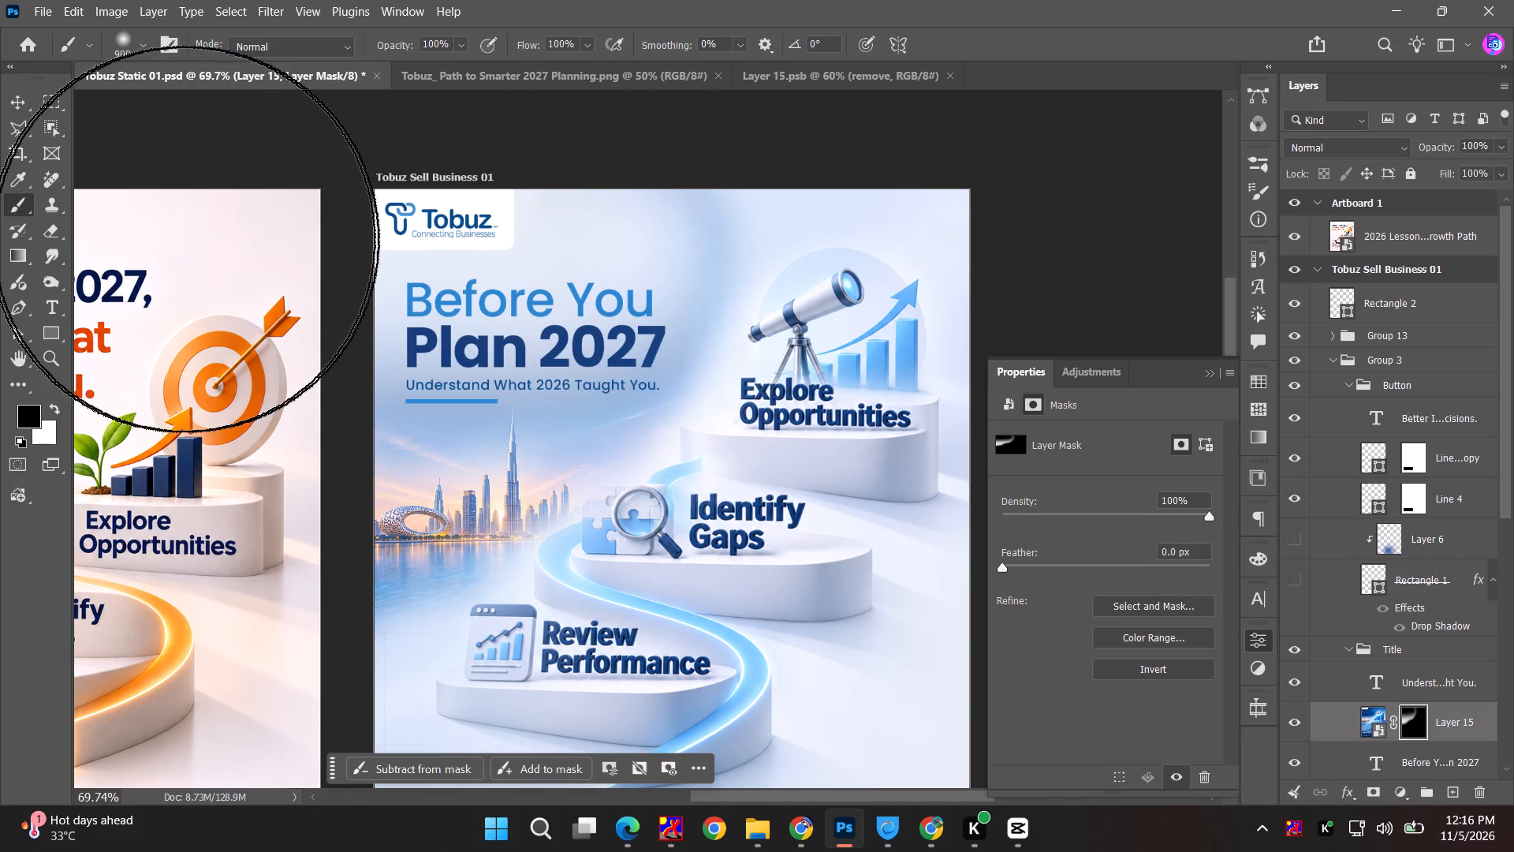
pyautogui.click(654, 226)
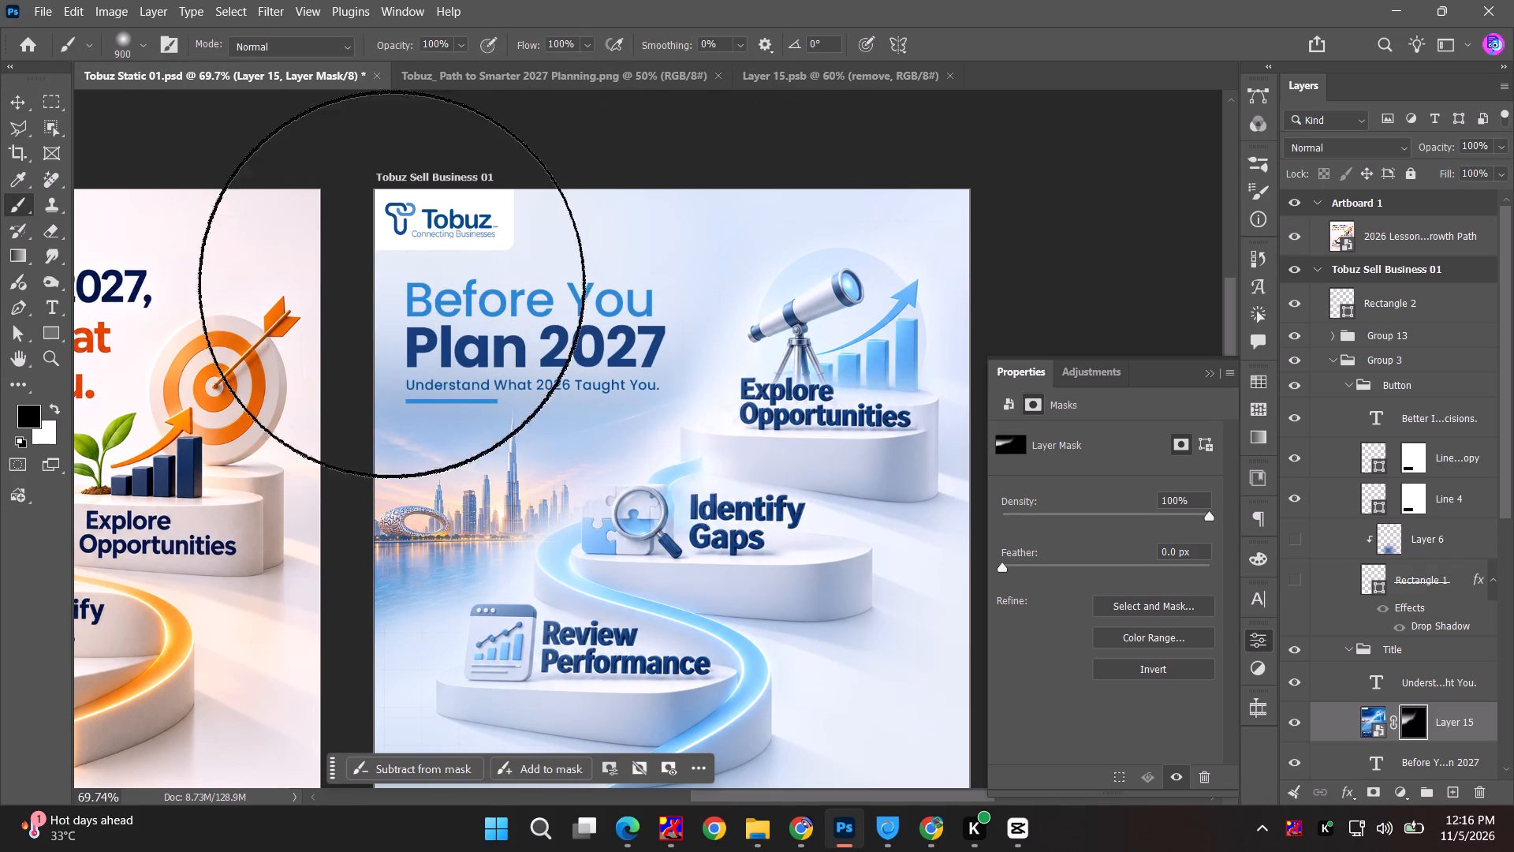
pyautogui.click(358, 219)
pyautogui.press('space')
pyautogui.press('space')
pyautogui.press('space')
pyautogui.press('space')
pyautogui.moveTo(296, 321); pyautogui.dragTo(217, 185)
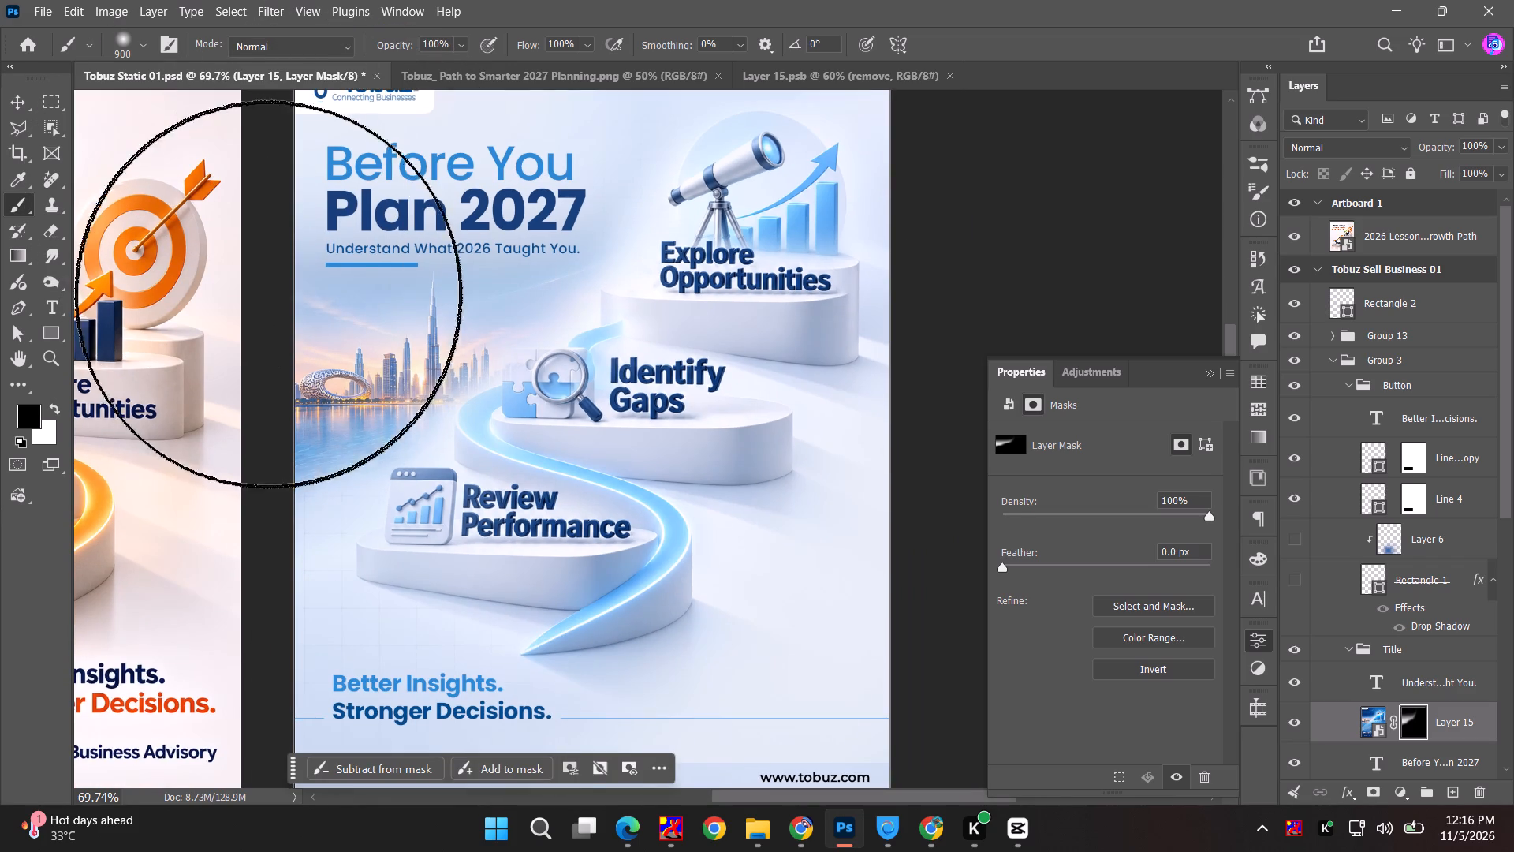
pyautogui.click(10, 97)
pyautogui.click(973, 280)
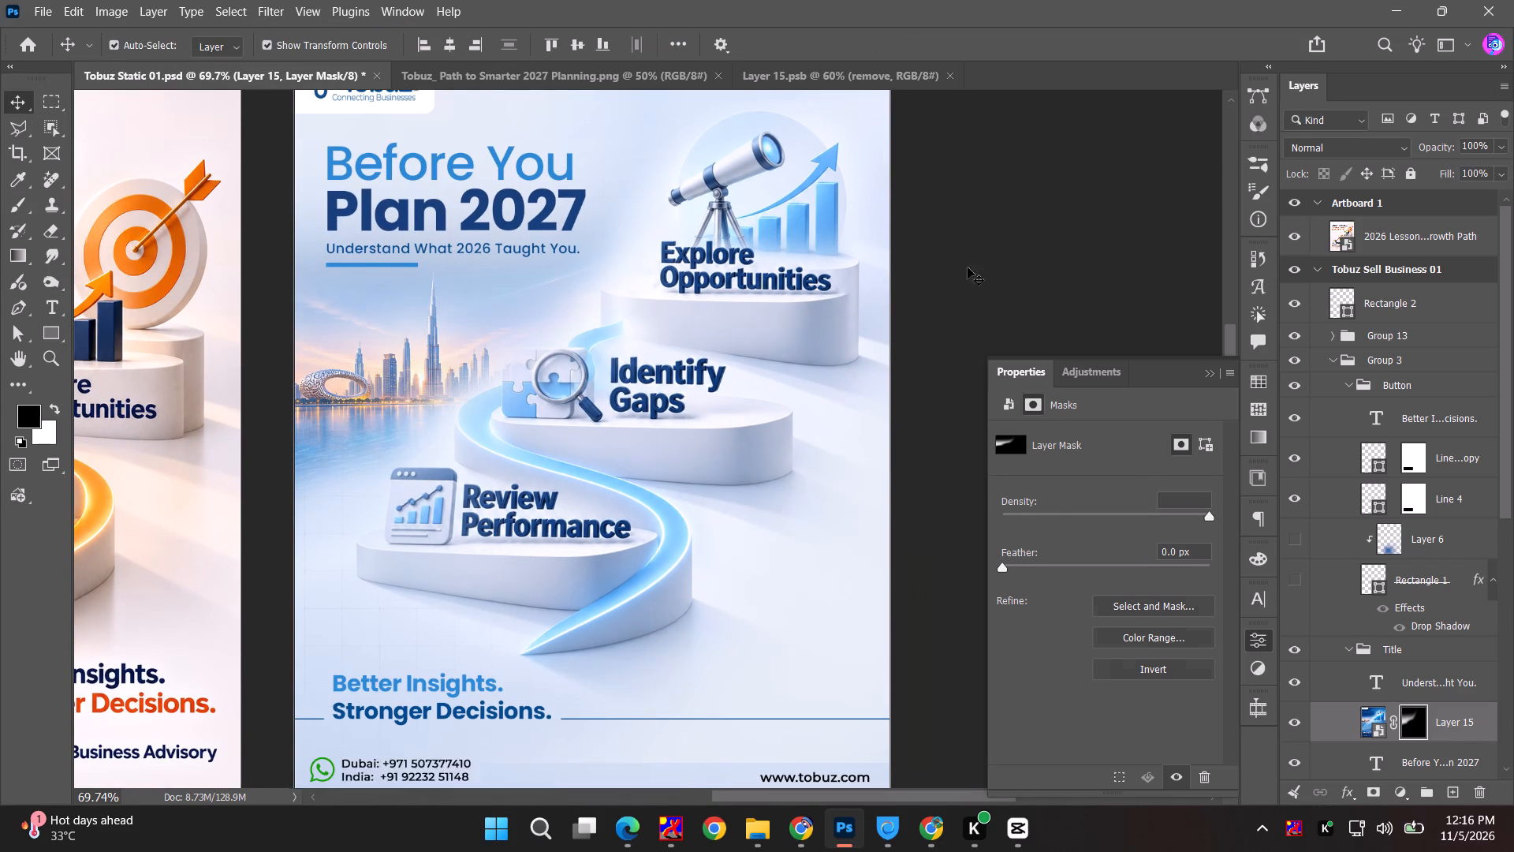
# Paint more black on Layer 15's mask between the heading and the telescope, out past the artboard's right edge.
pyautogui.press('space')
pyautogui.moveTo(968, 242); pyautogui.dragTo(930, 315)
pyautogui.press('b')
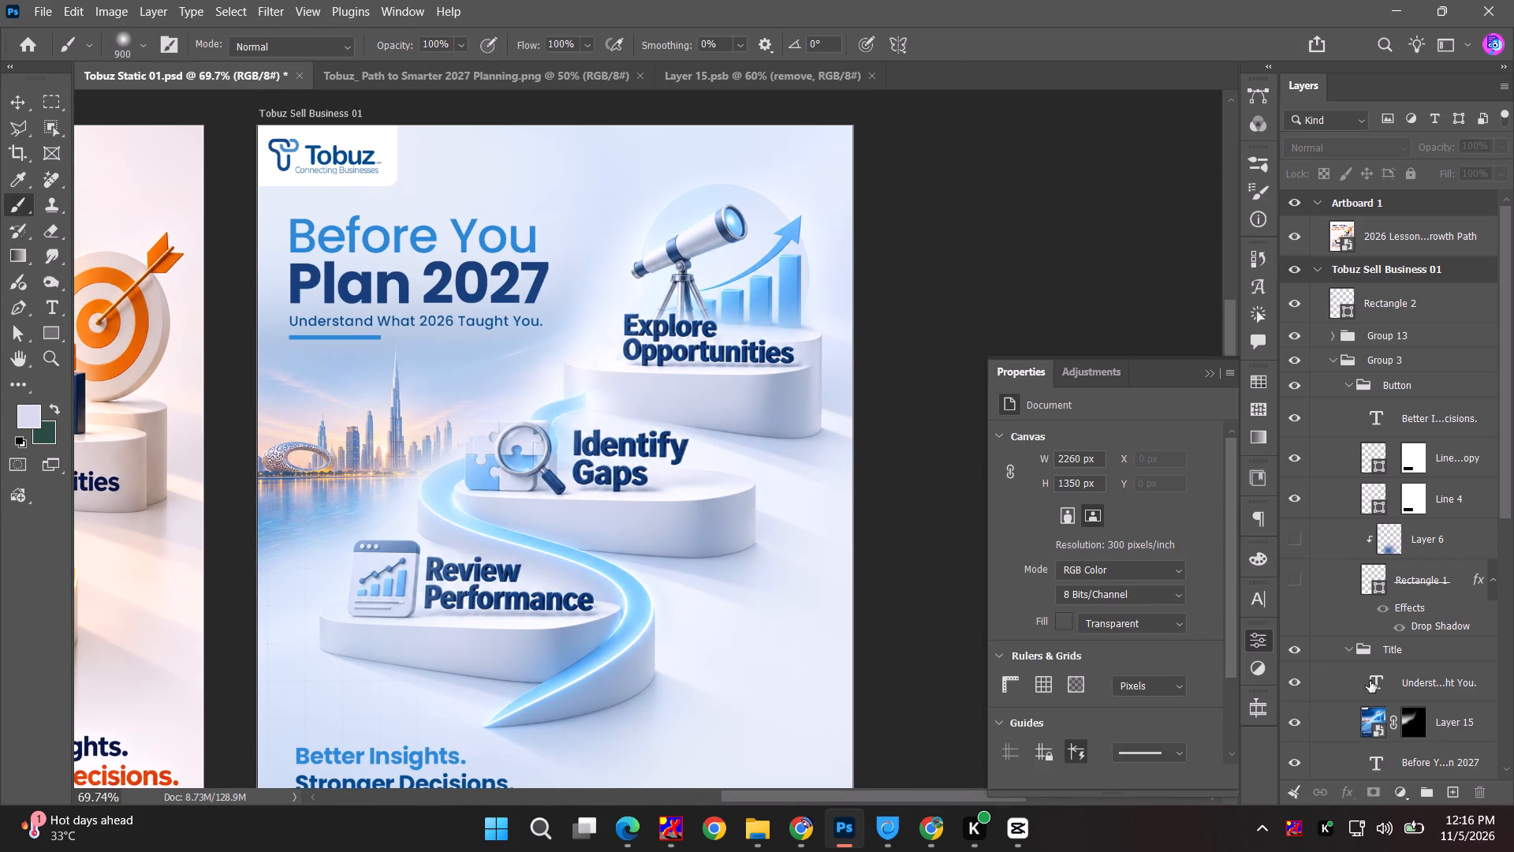
pyautogui.click(1408, 717)
pyautogui.click(629, 264)
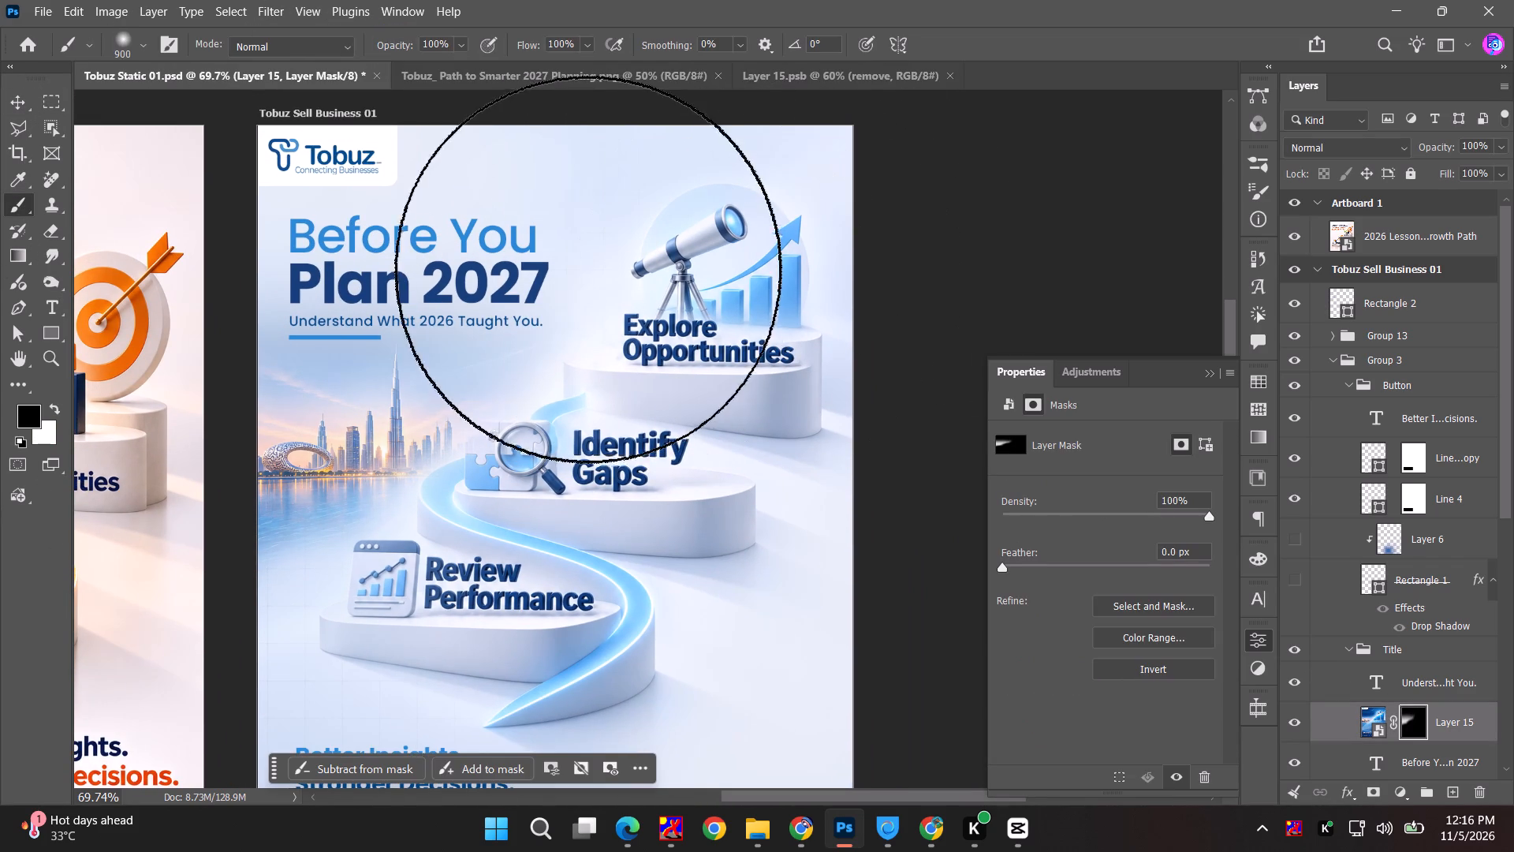
pyautogui.moveTo(617, 267); pyautogui.dragTo(917, 269)
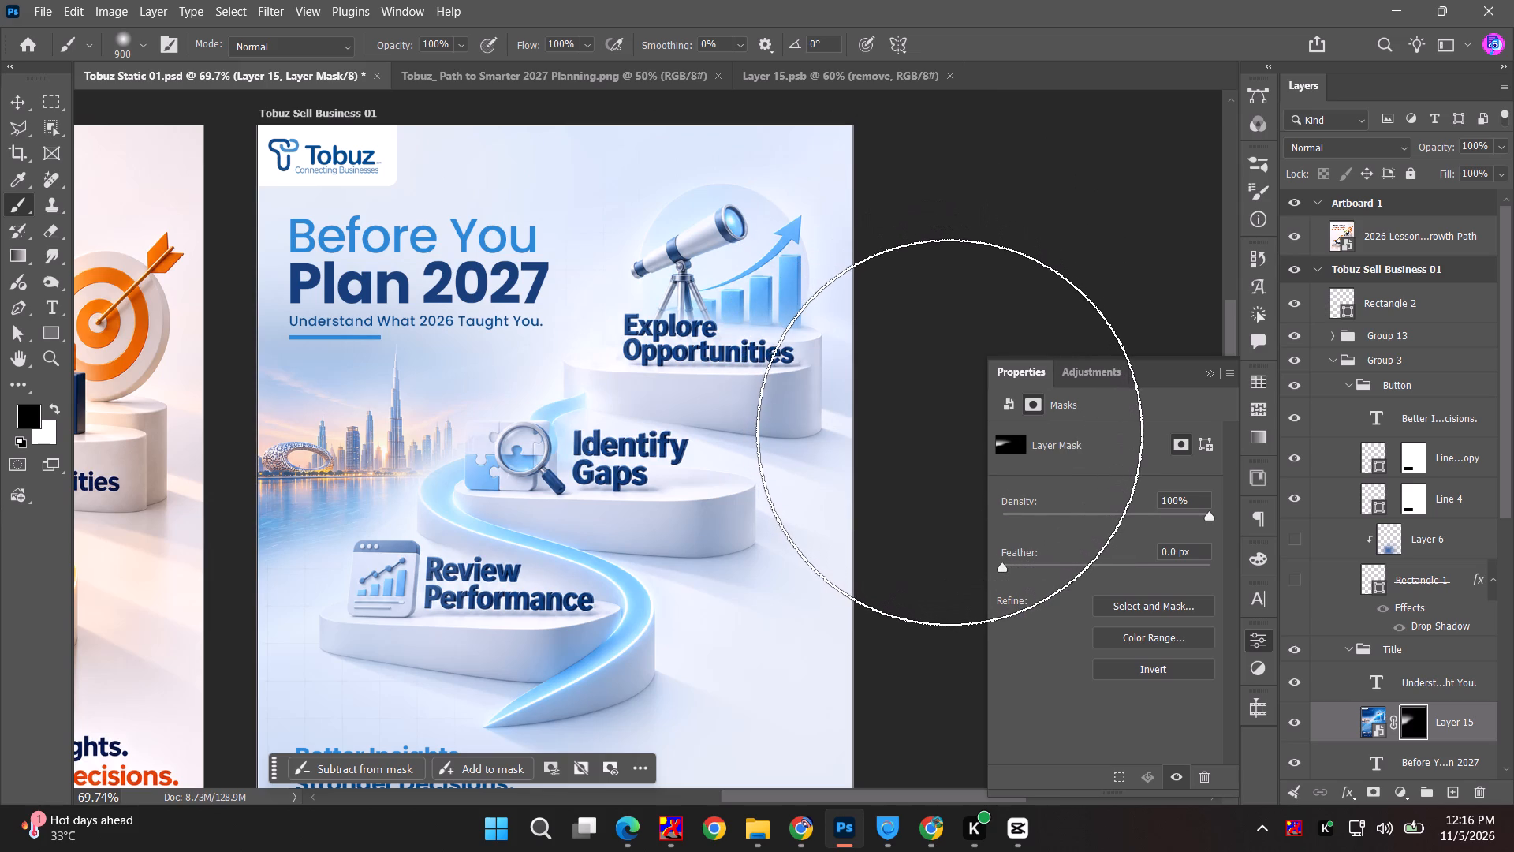
pyautogui.click(24, 99)
pyautogui.click(962, 179)
# Examine the skyline blend across the whole Tobuz Sell Business 01 artboard.
pyautogui.keyDown('alt'); pyautogui.scroll(-3, 964, 179); pyautogui.keyUp('alt')
pyautogui.press('space')
pyautogui.moveTo(962, 223); pyautogui.dragTo(962, 192)
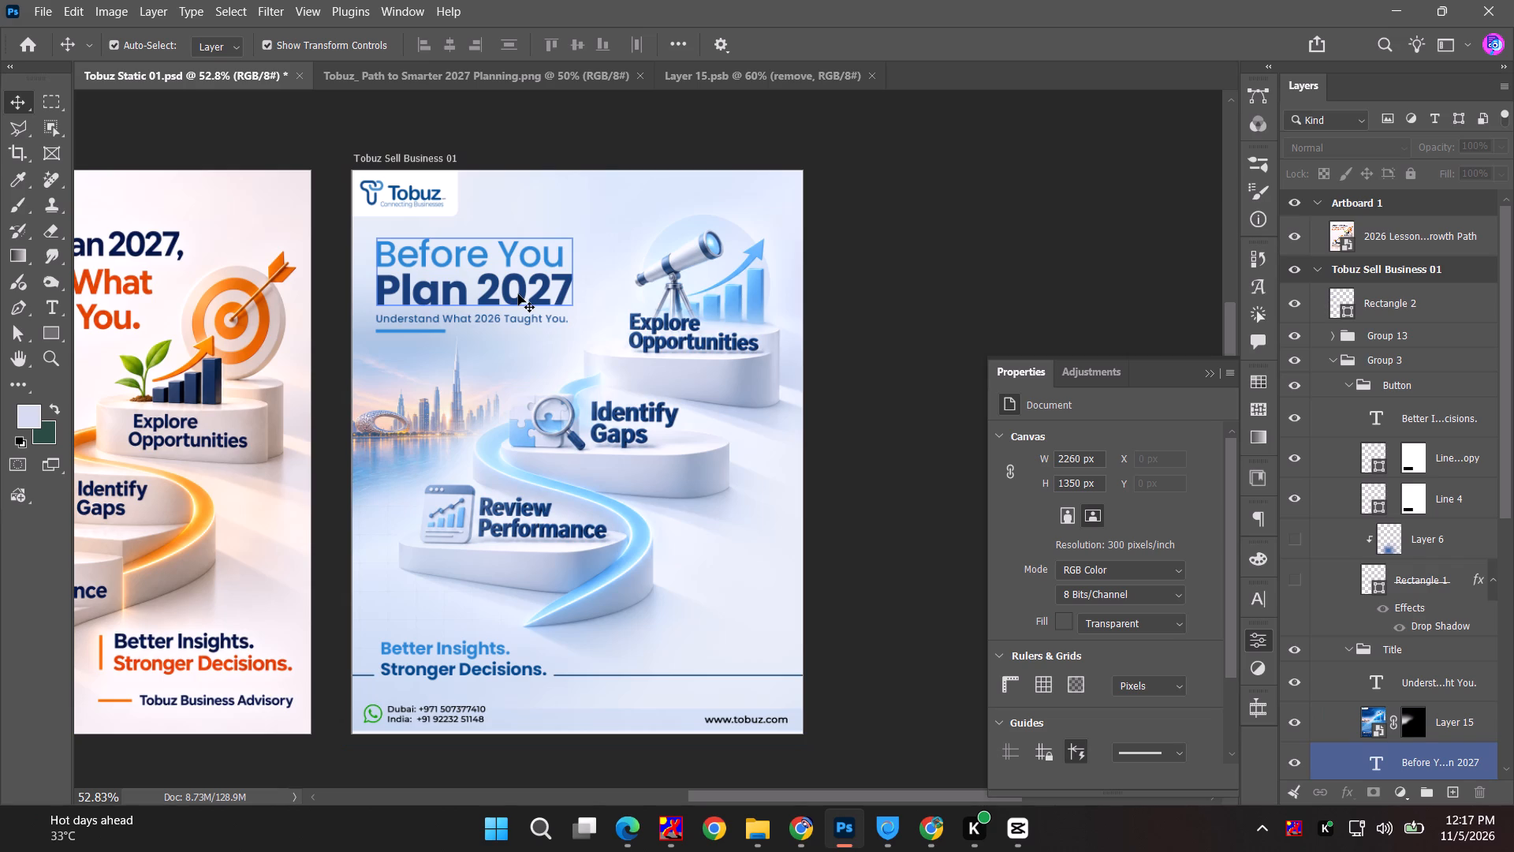
pyautogui.click(955, 365)
pyautogui.click(854, 390)
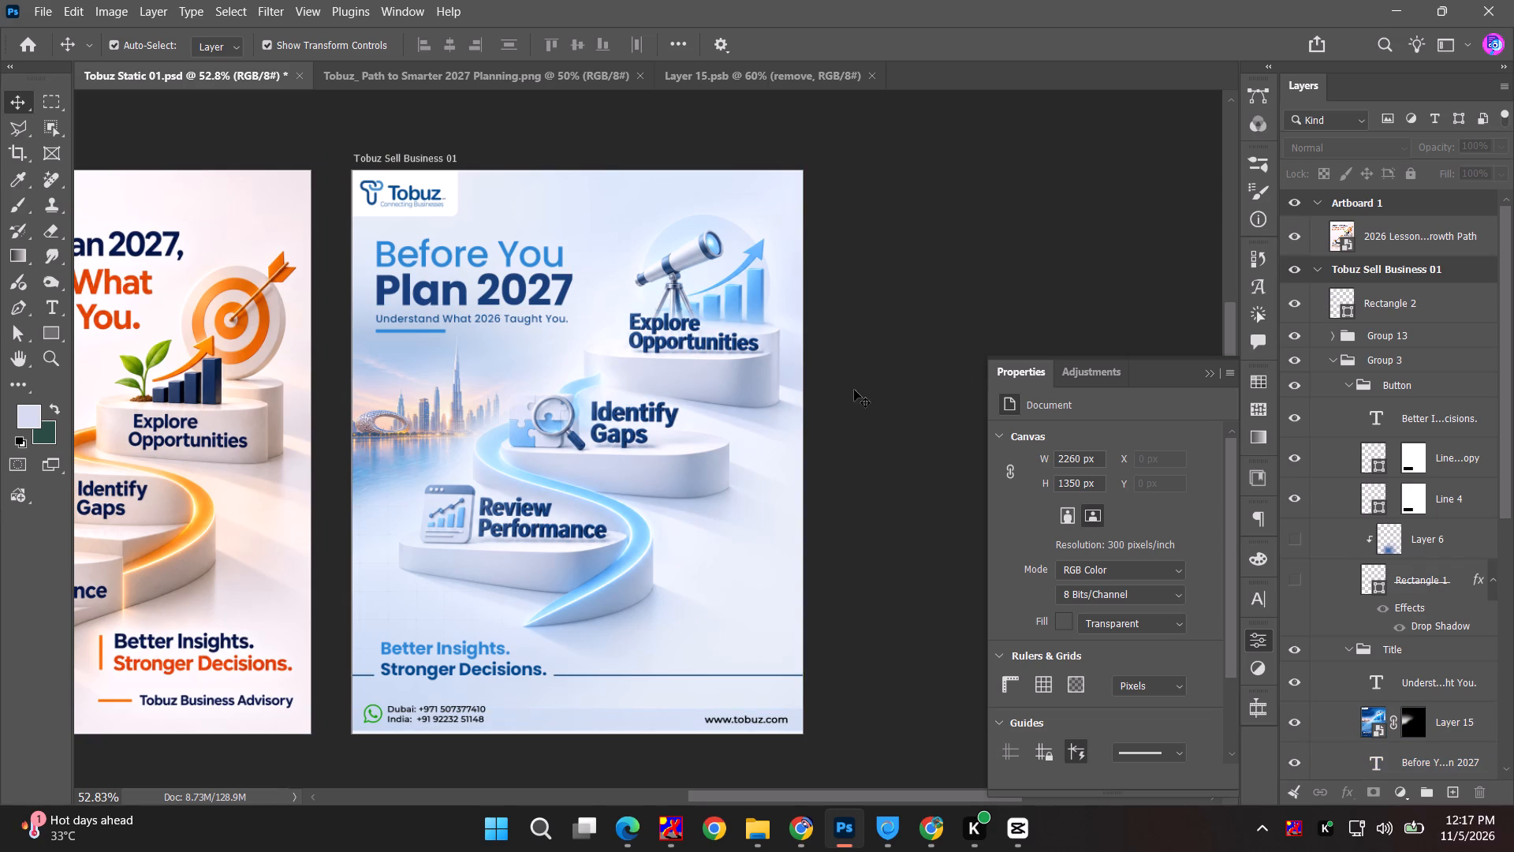
pyautogui.press('space')
pyautogui.press('space')
pyautogui.press('space')
pyautogui.press('space')
pyautogui.press('space')
pyautogui.press('space')
pyautogui.moveTo(870, 318); pyautogui.dragTo(870, 358)
# Switch to the Downloads window in File Explorer.
pyautogui.hotkey('alt', 'Tab')
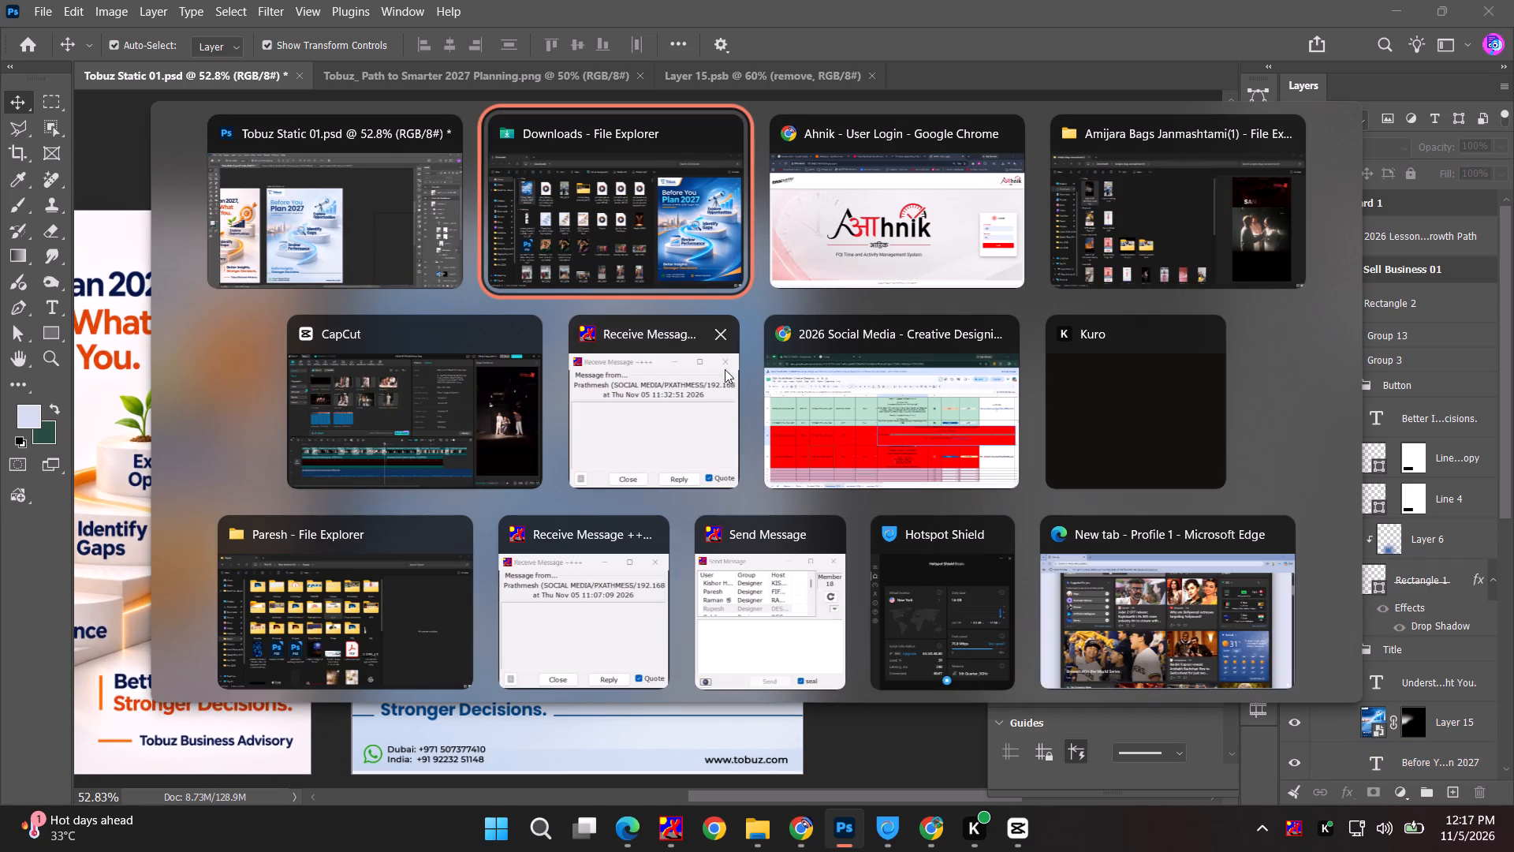
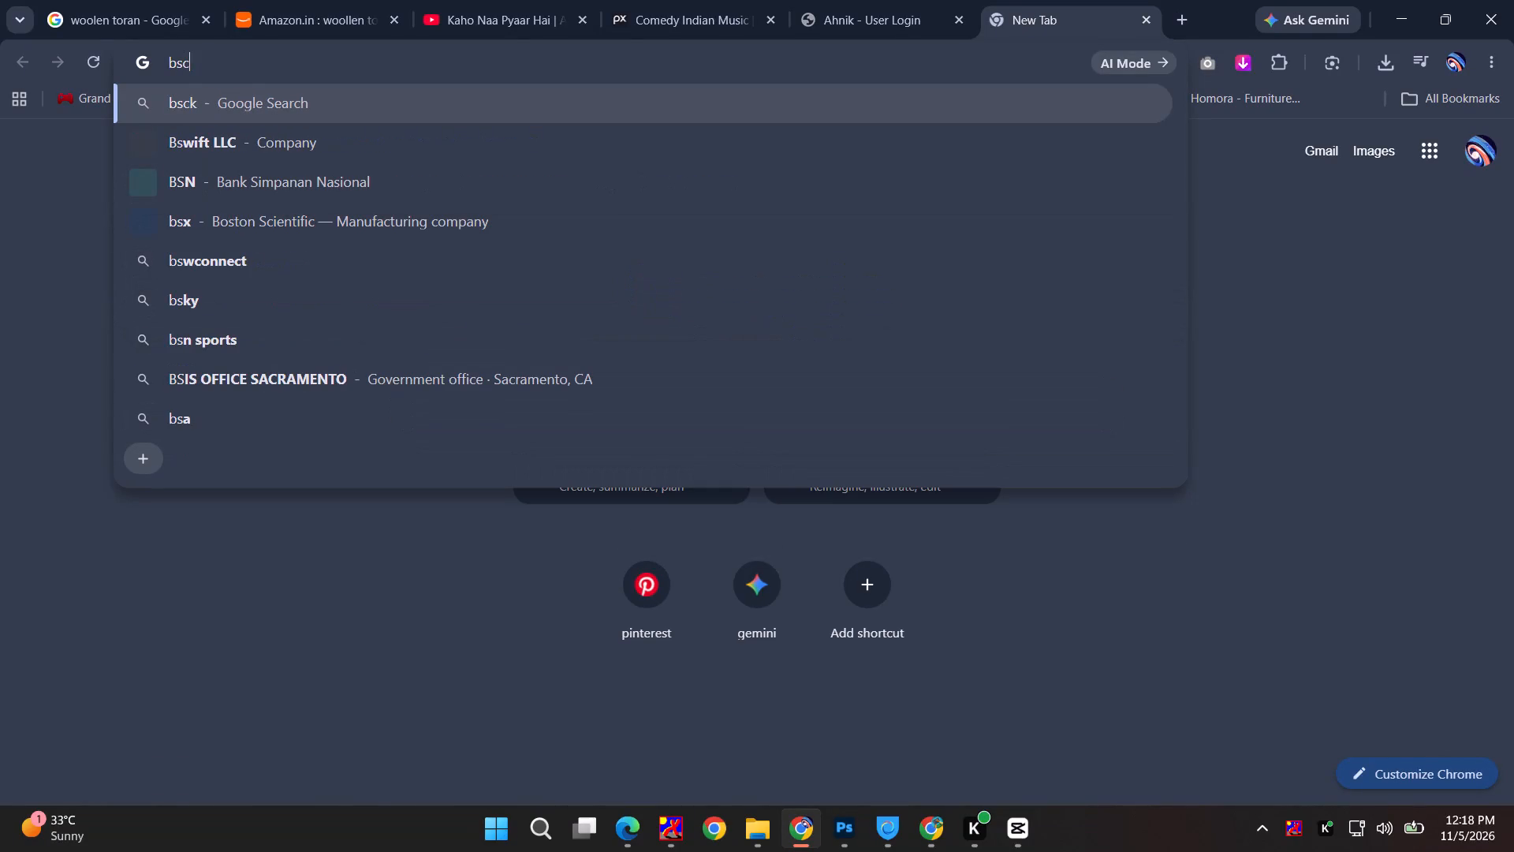
# Clear the mistyped address text and open the saved Pinterest background board in the new tab.
pyautogui.press('BackSpace')
pyautogui.press('BackSpace')
pyautogui.press('BackSpace')
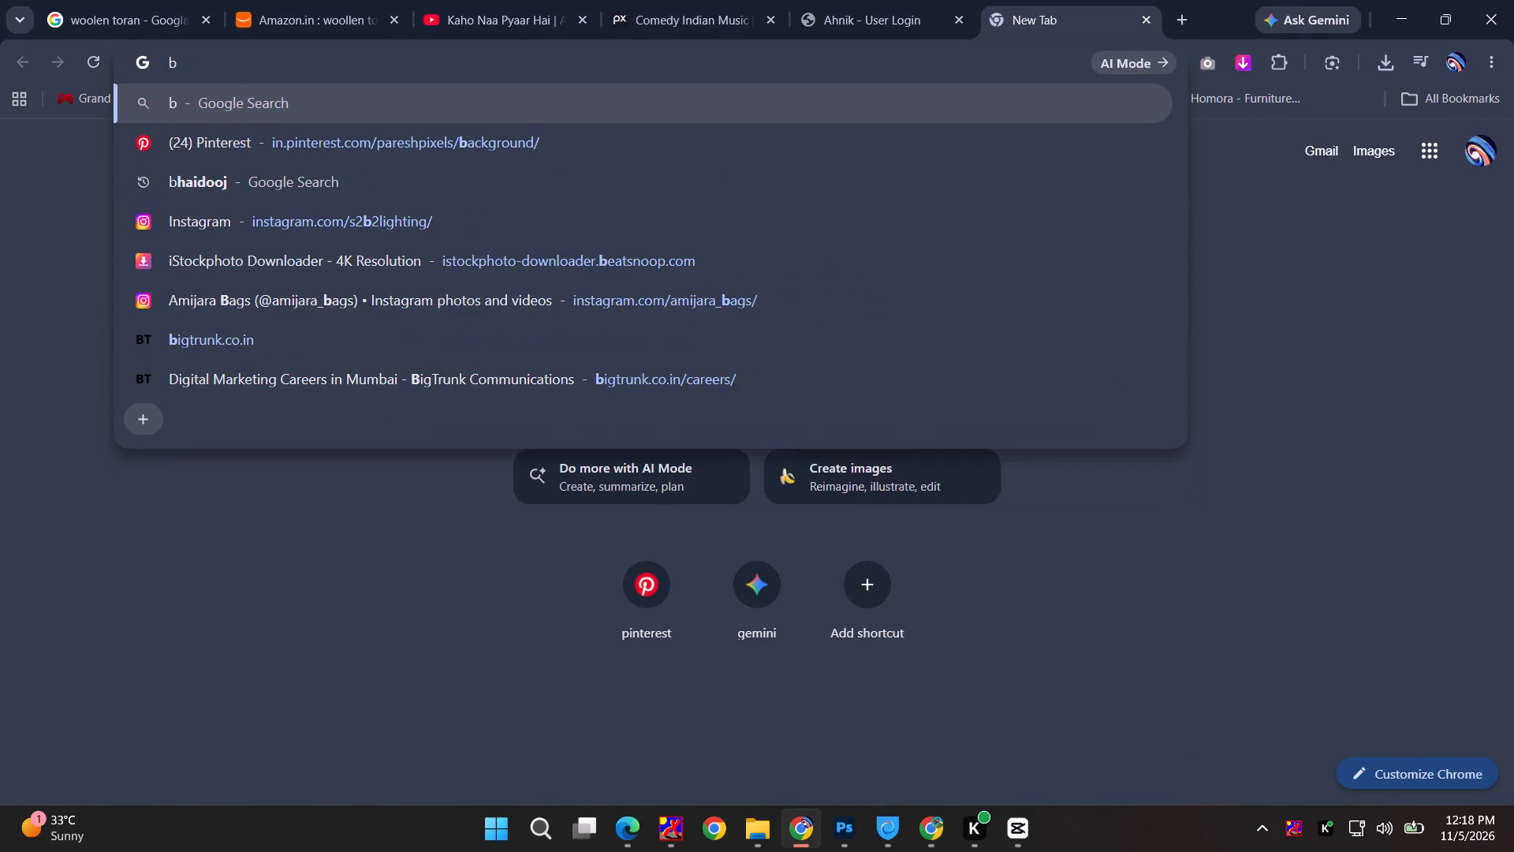
pyautogui.keyDown('alt'); pyautogui.click(1119, 140); pyautogui.keyUp('alt')
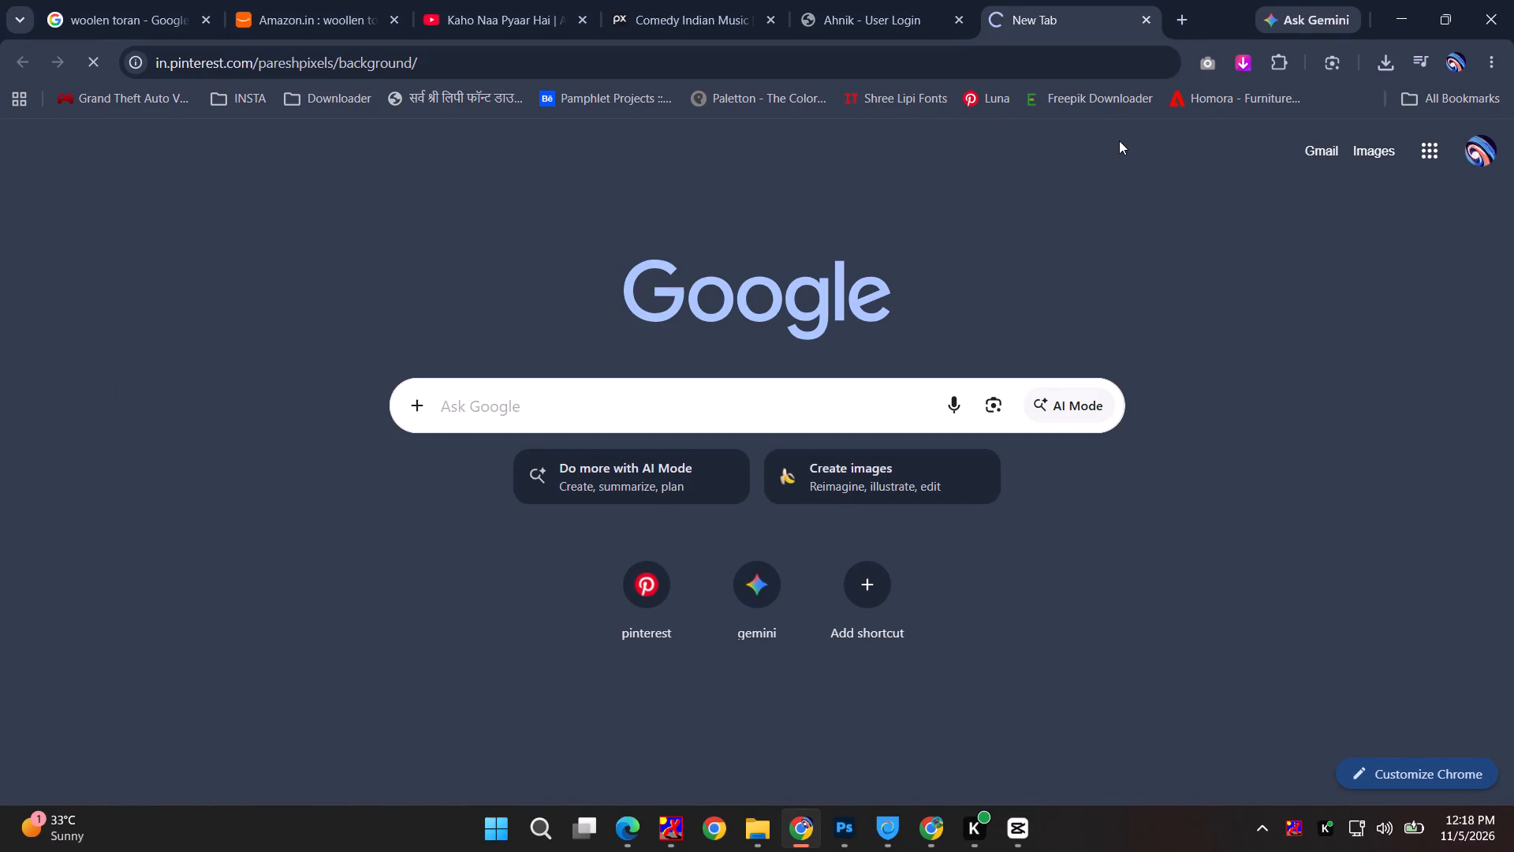
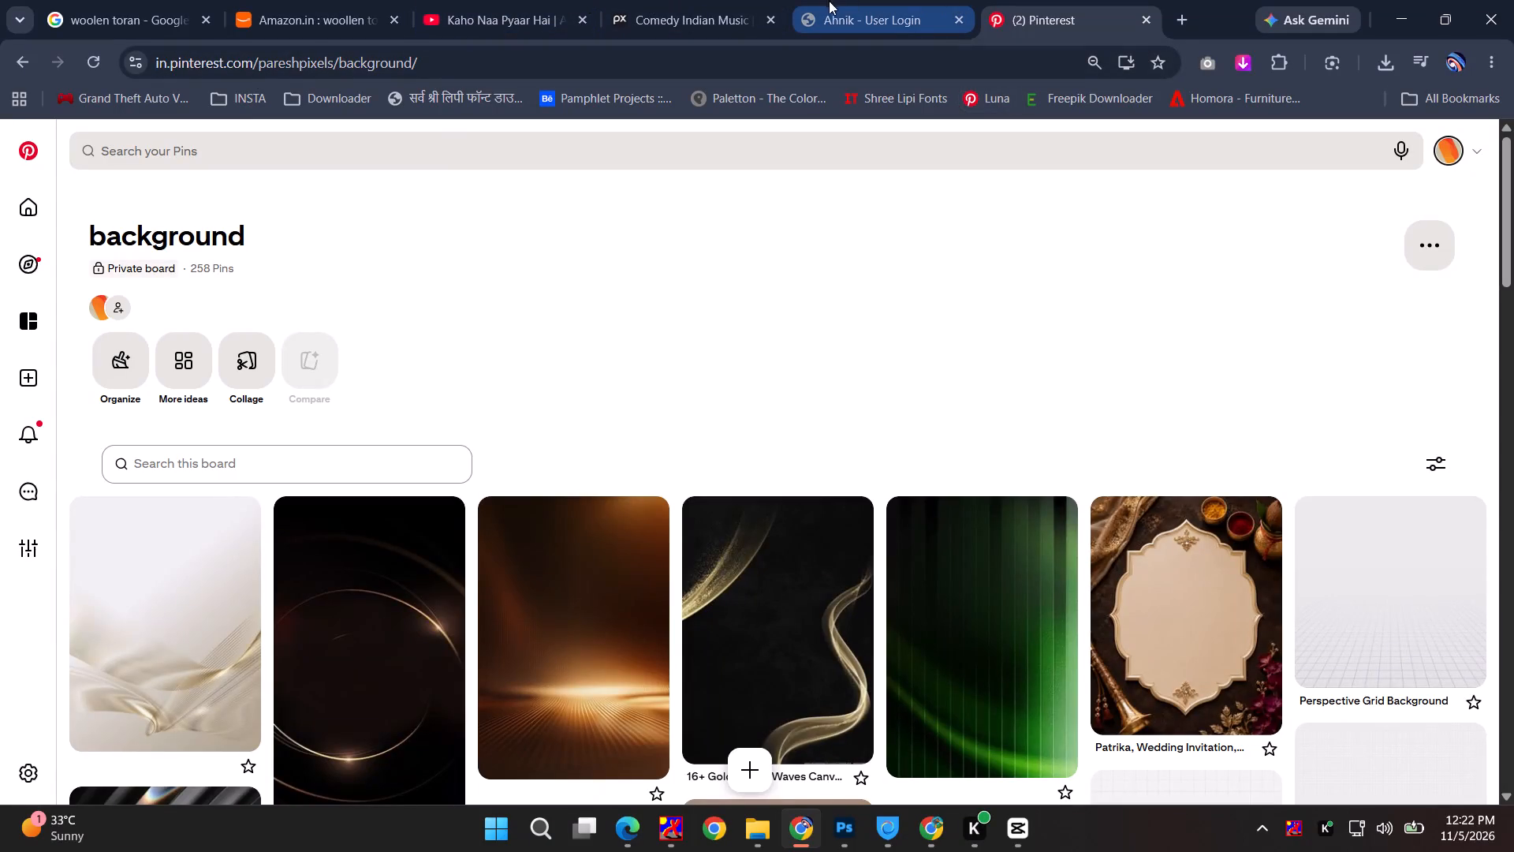
# Browse the Pinterest background board and open the white abstract pin with fine flowing lines.
pyautogui.hotkey('alt', 'Tab')
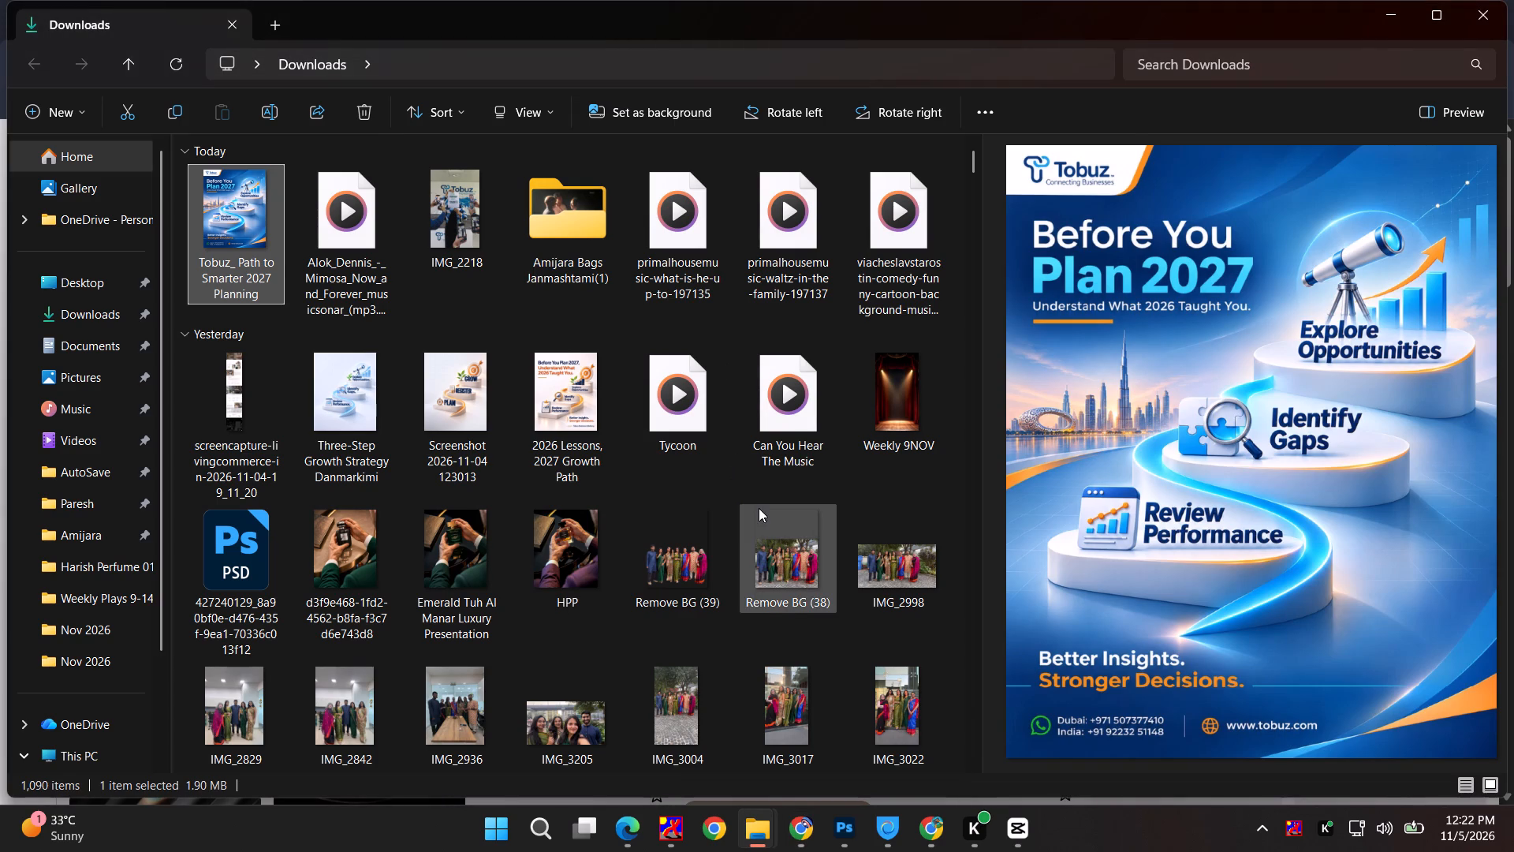
pyautogui.hotkey('alt', 'Tab')
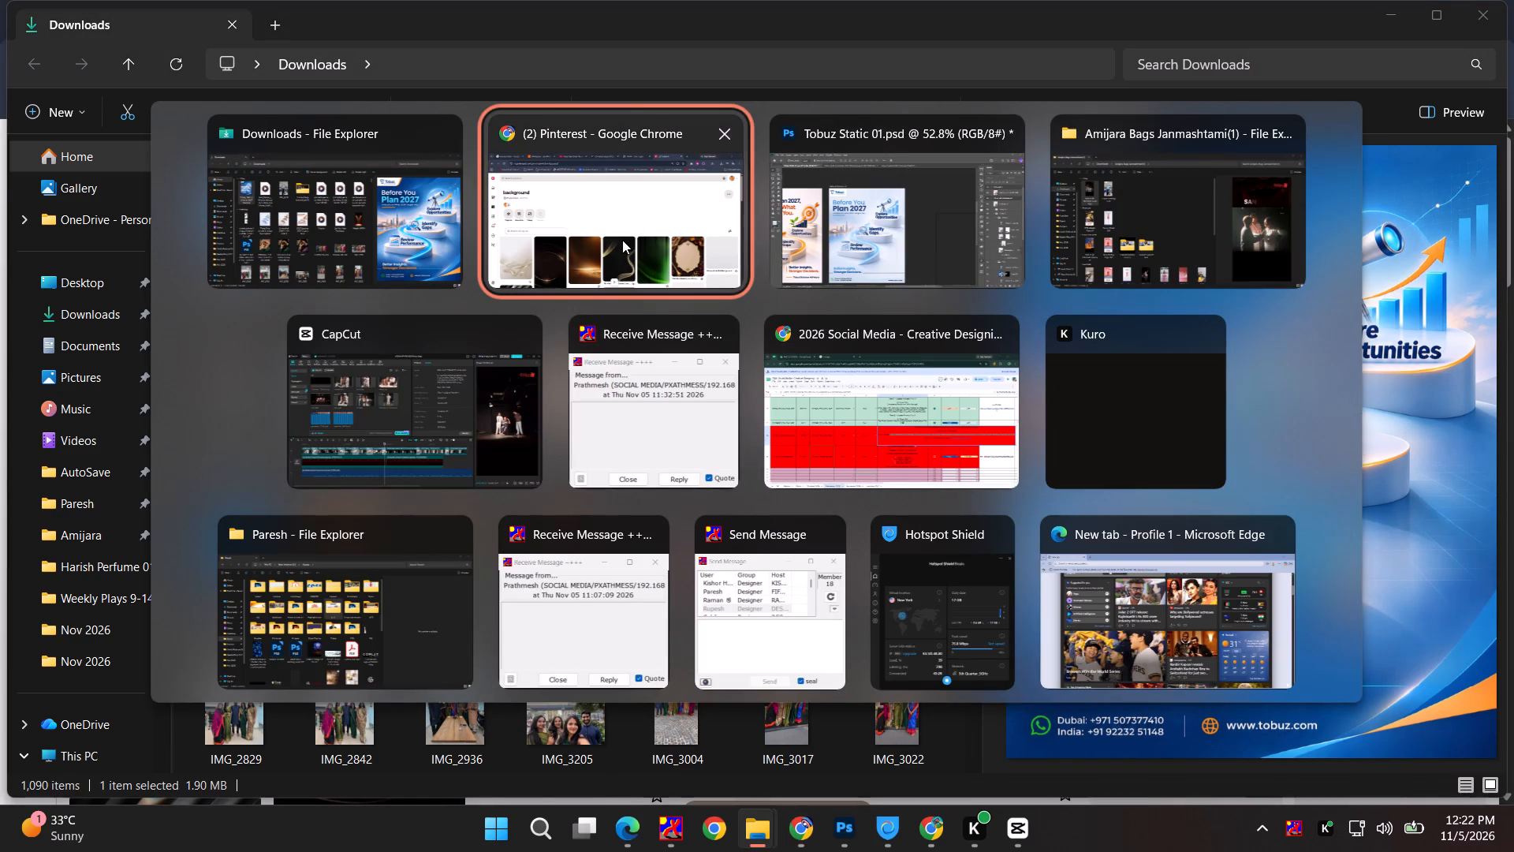
pyautogui.keyDown('alt'); pyautogui.click(622, 240); pyautogui.keyUp('alt')
pyautogui.scroll(-16, 676, 501)
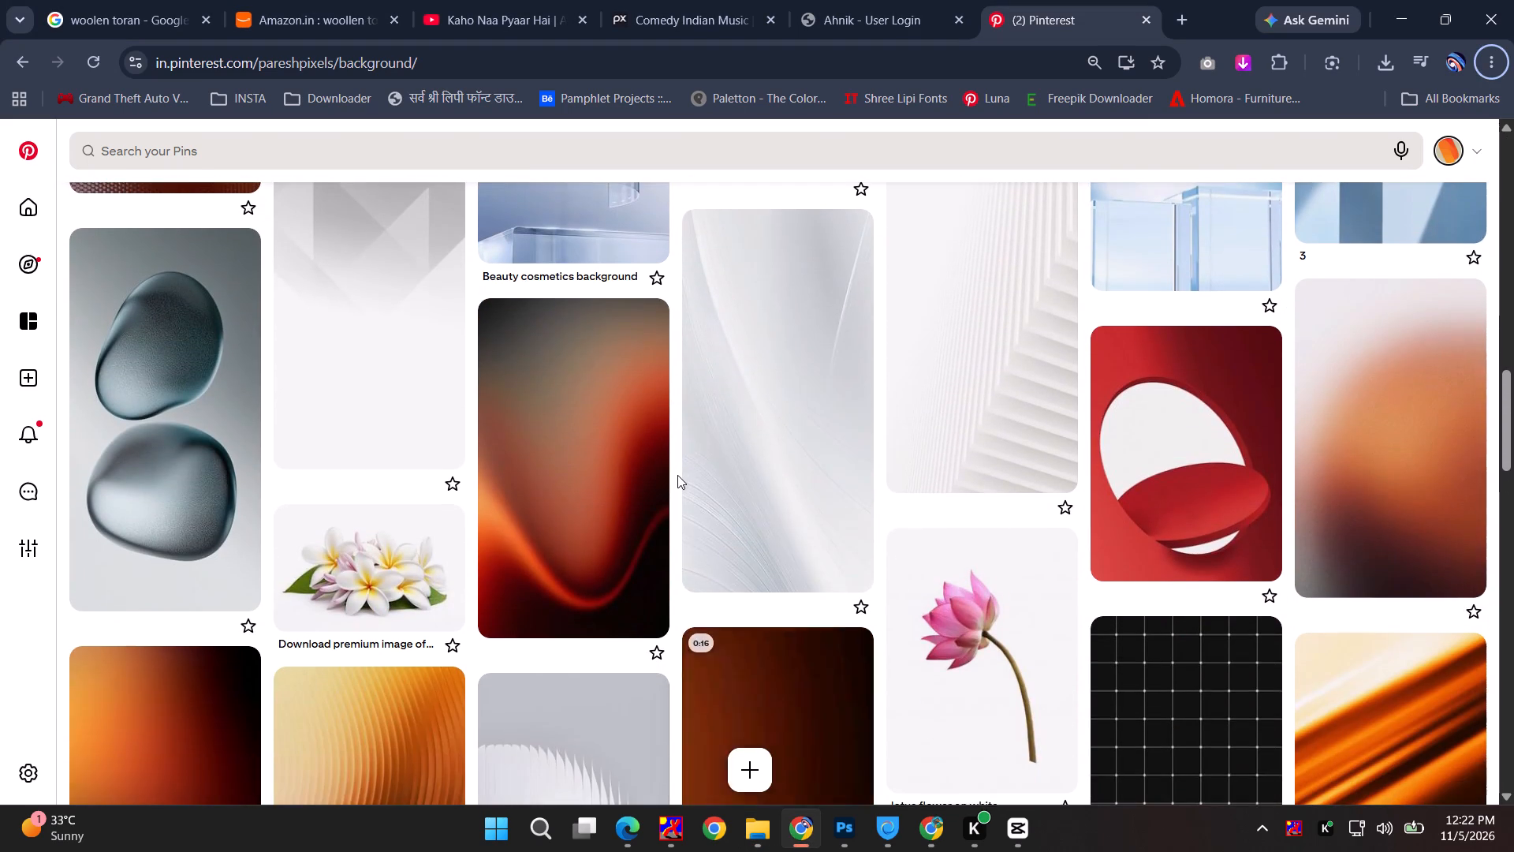
pyautogui.click(768, 507)
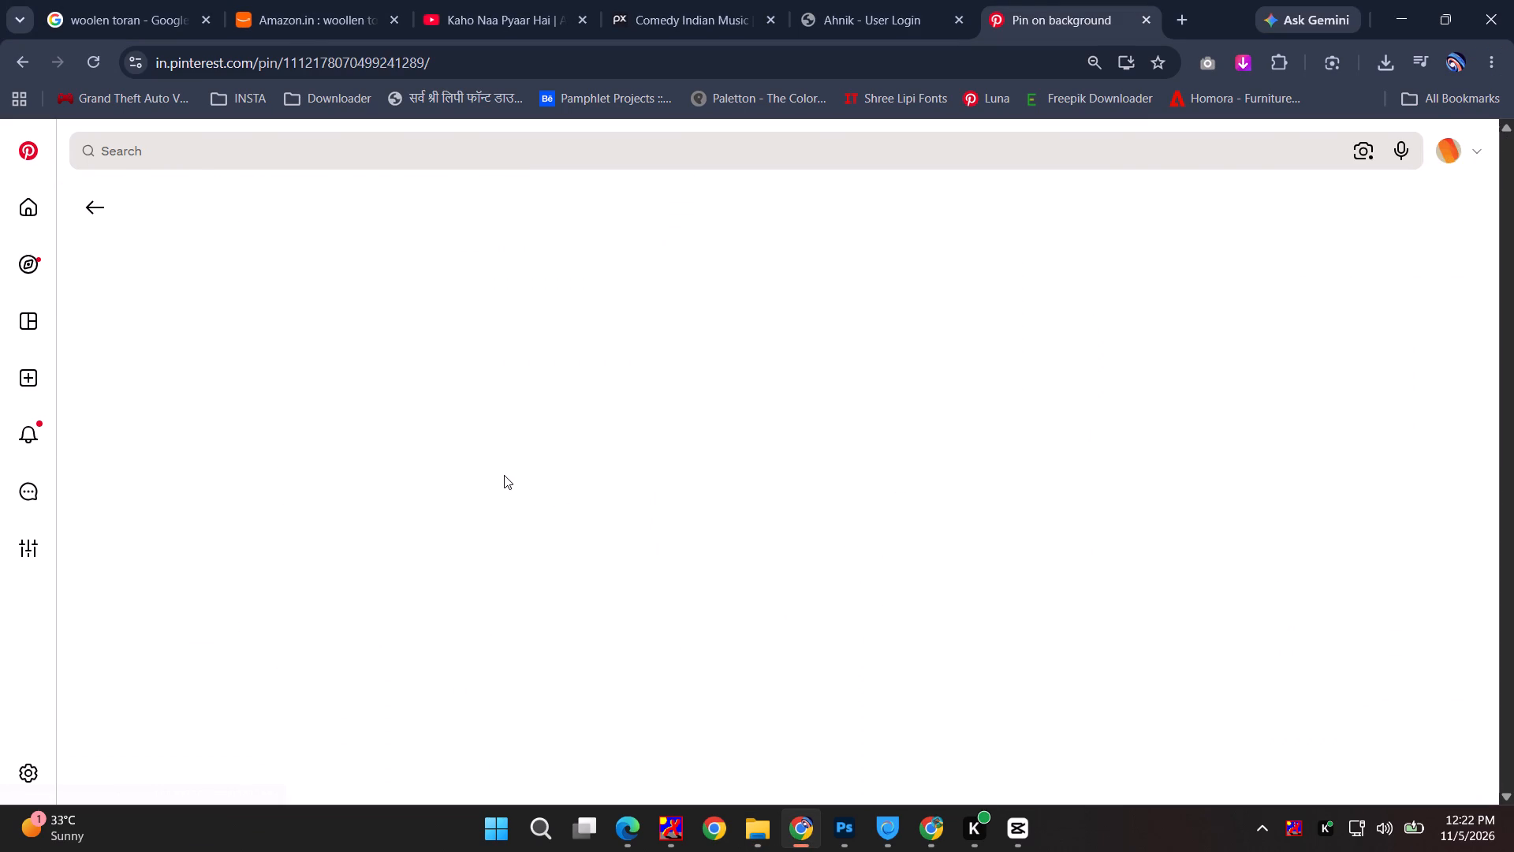
# Look through the related pins for a light abstract background suited to the Tobuz artboard.
pyautogui.scroll(-3, 504, 475)
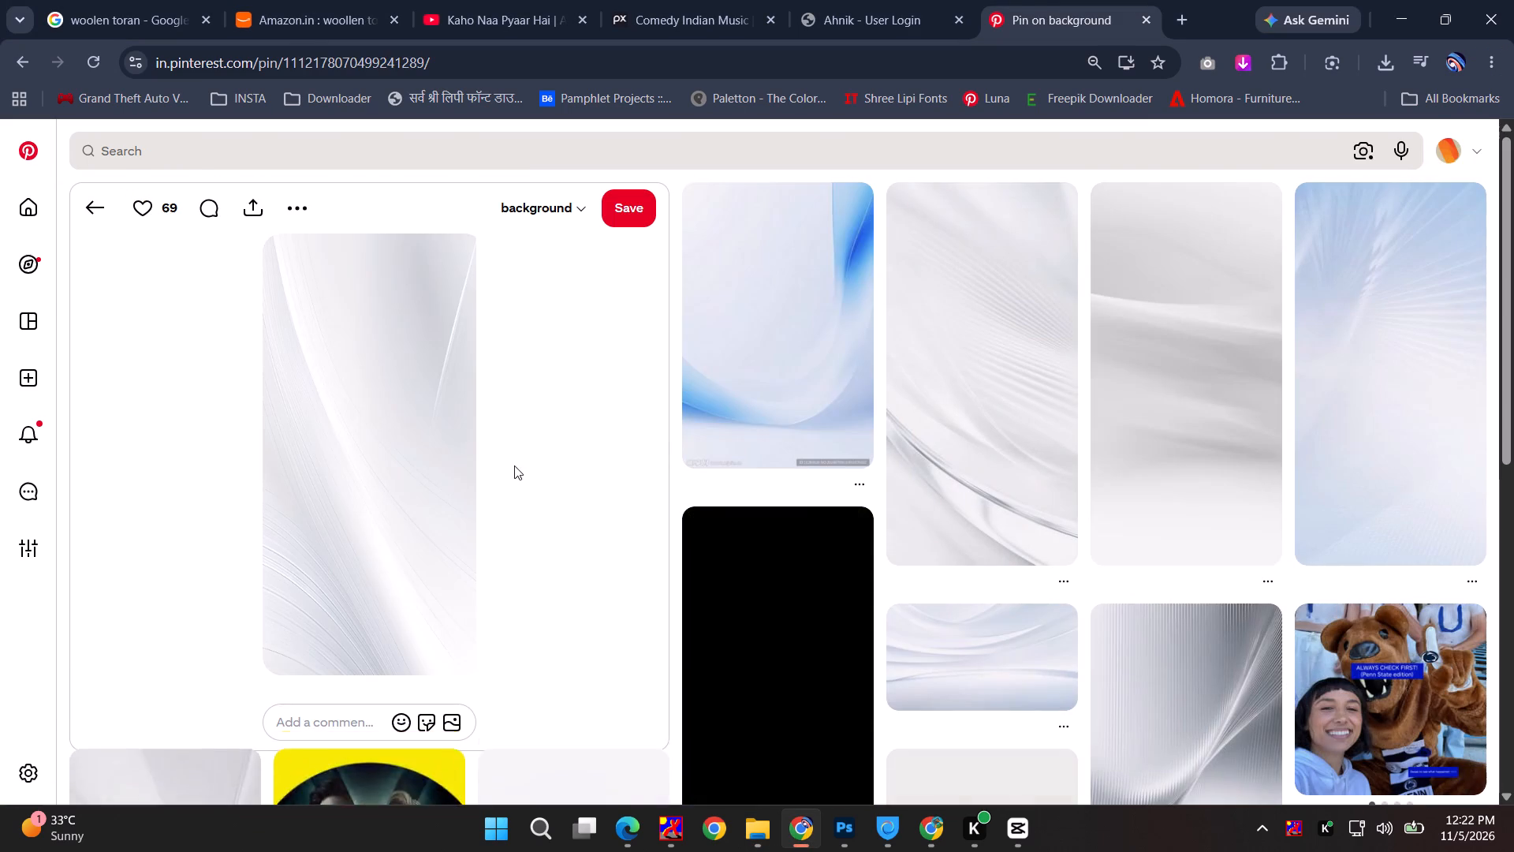
pyautogui.scroll(-3, 1066, 372)
pyautogui.scroll(-2, 793, 589)
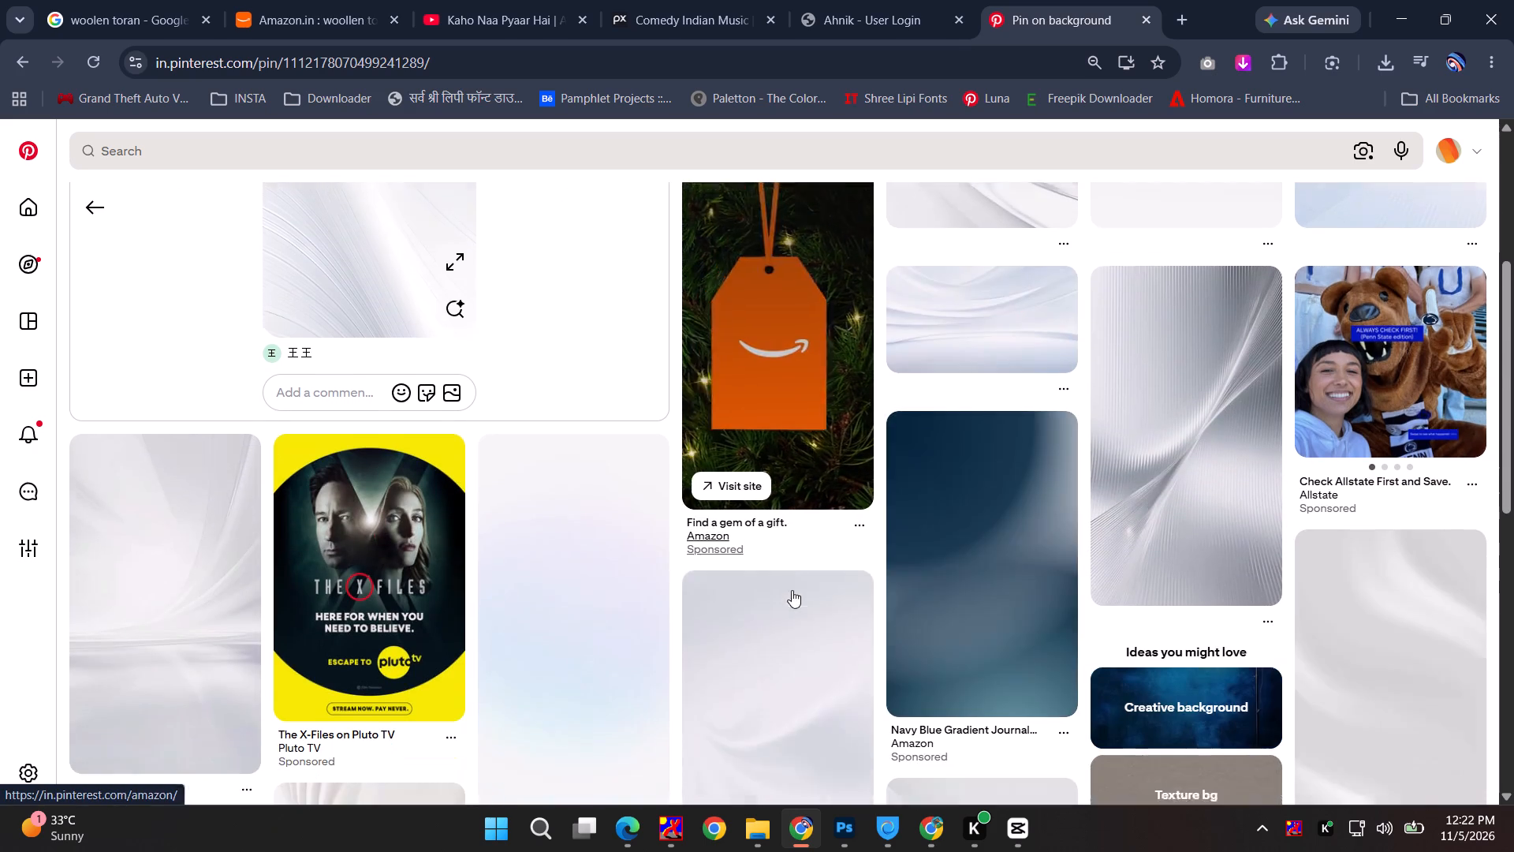
pyautogui.scroll(-5, 790, 587)
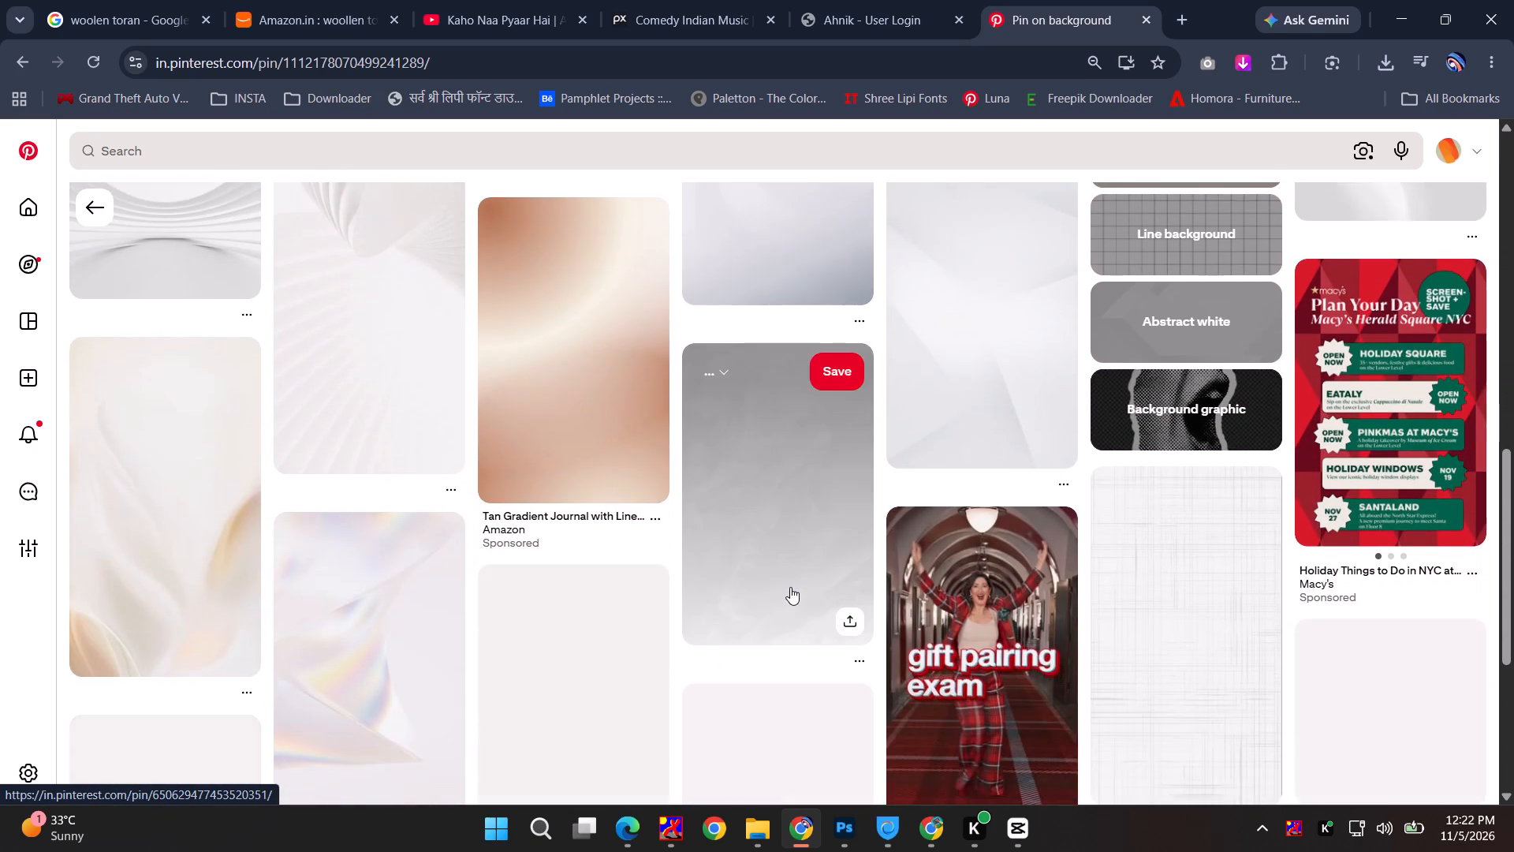
pyautogui.scroll(-6, 790, 587)
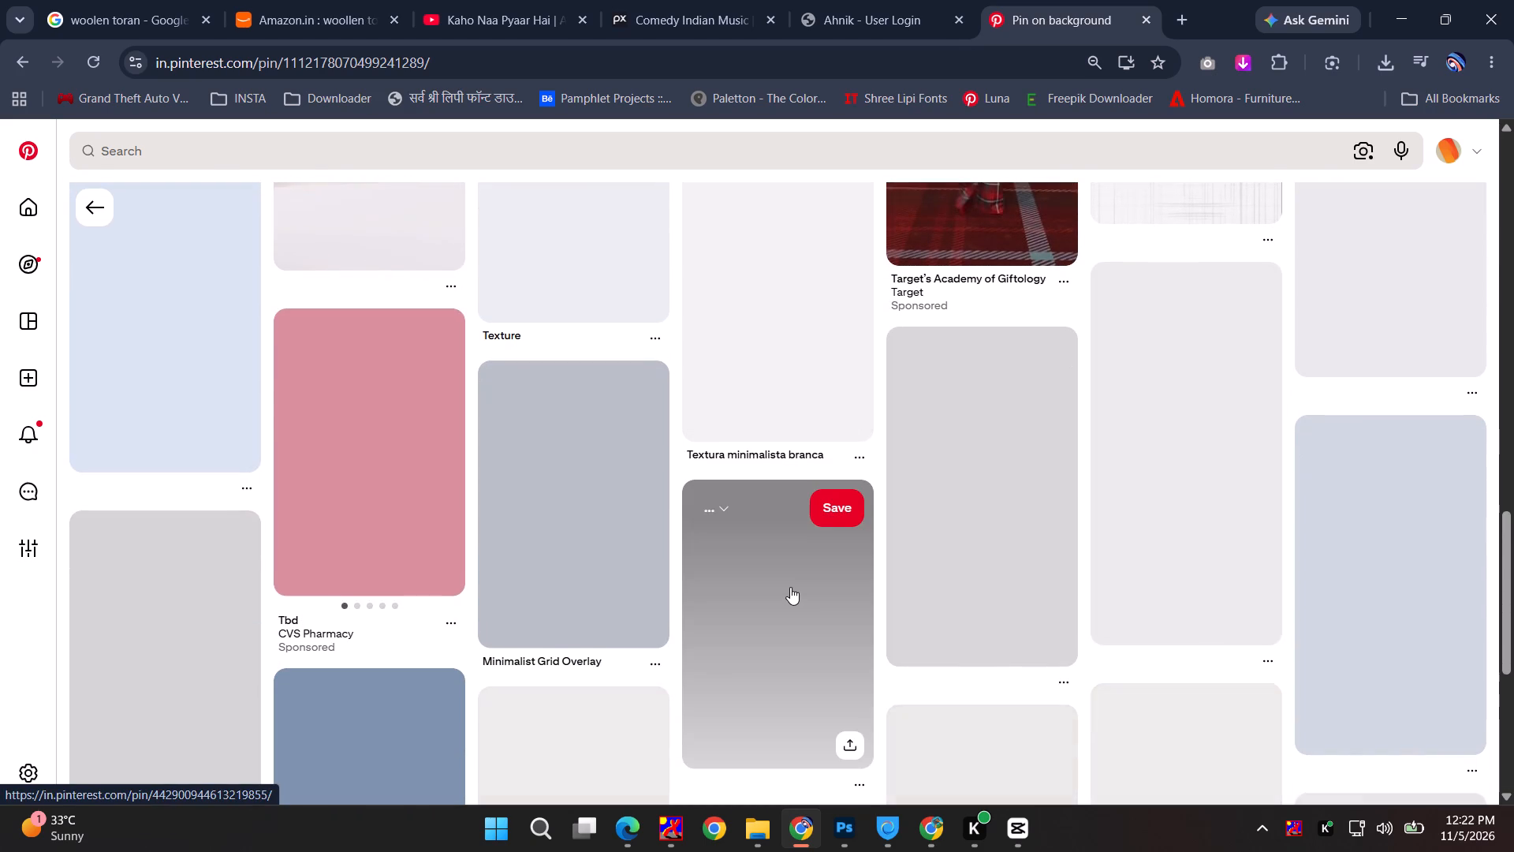
pyautogui.scroll(-4, 790, 587)
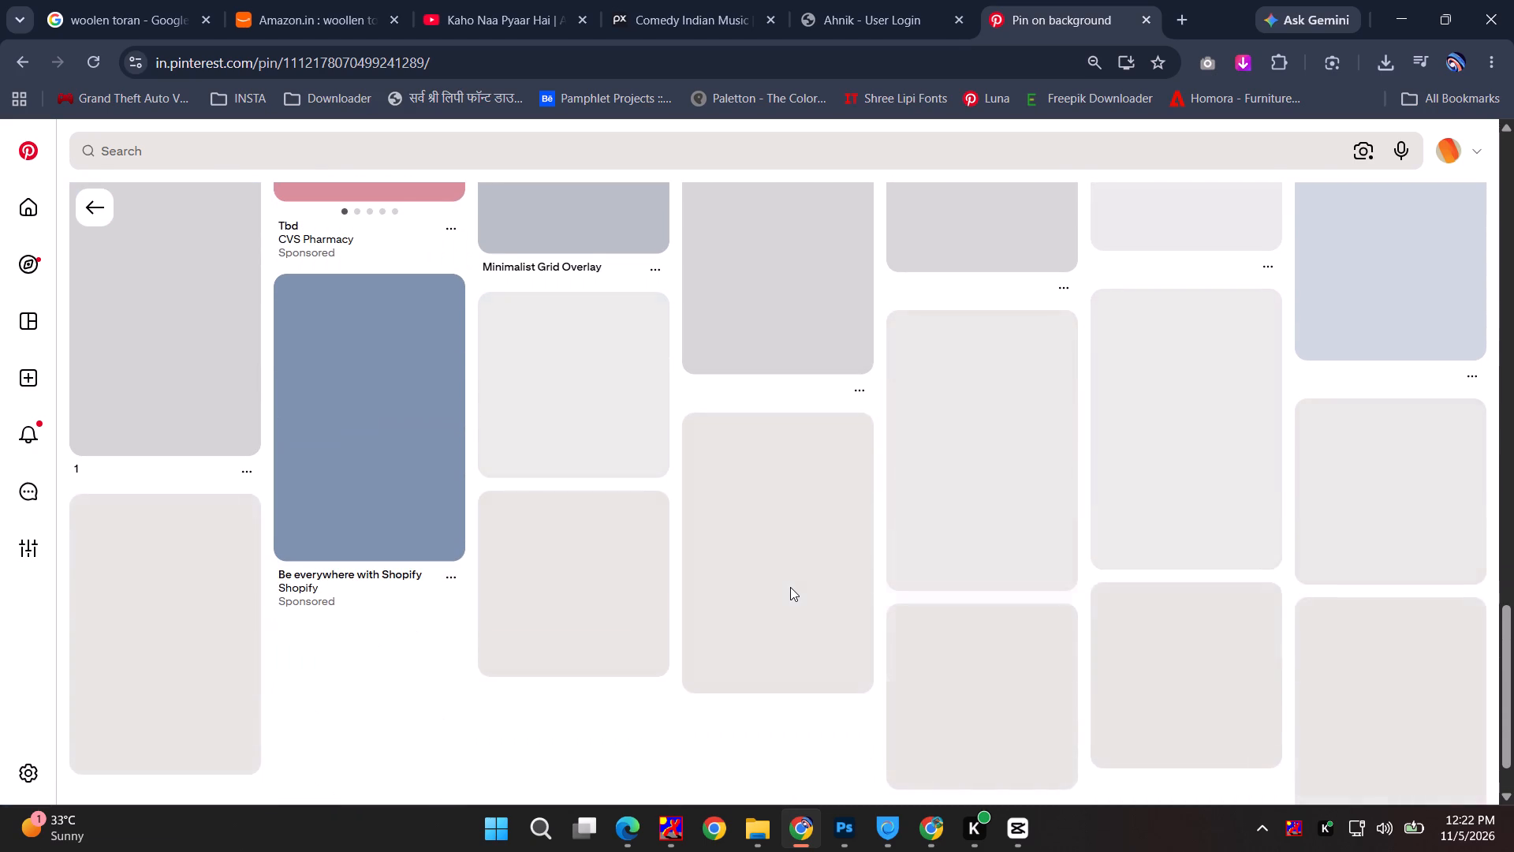
pyautogui.scroll(3, 790, 587)
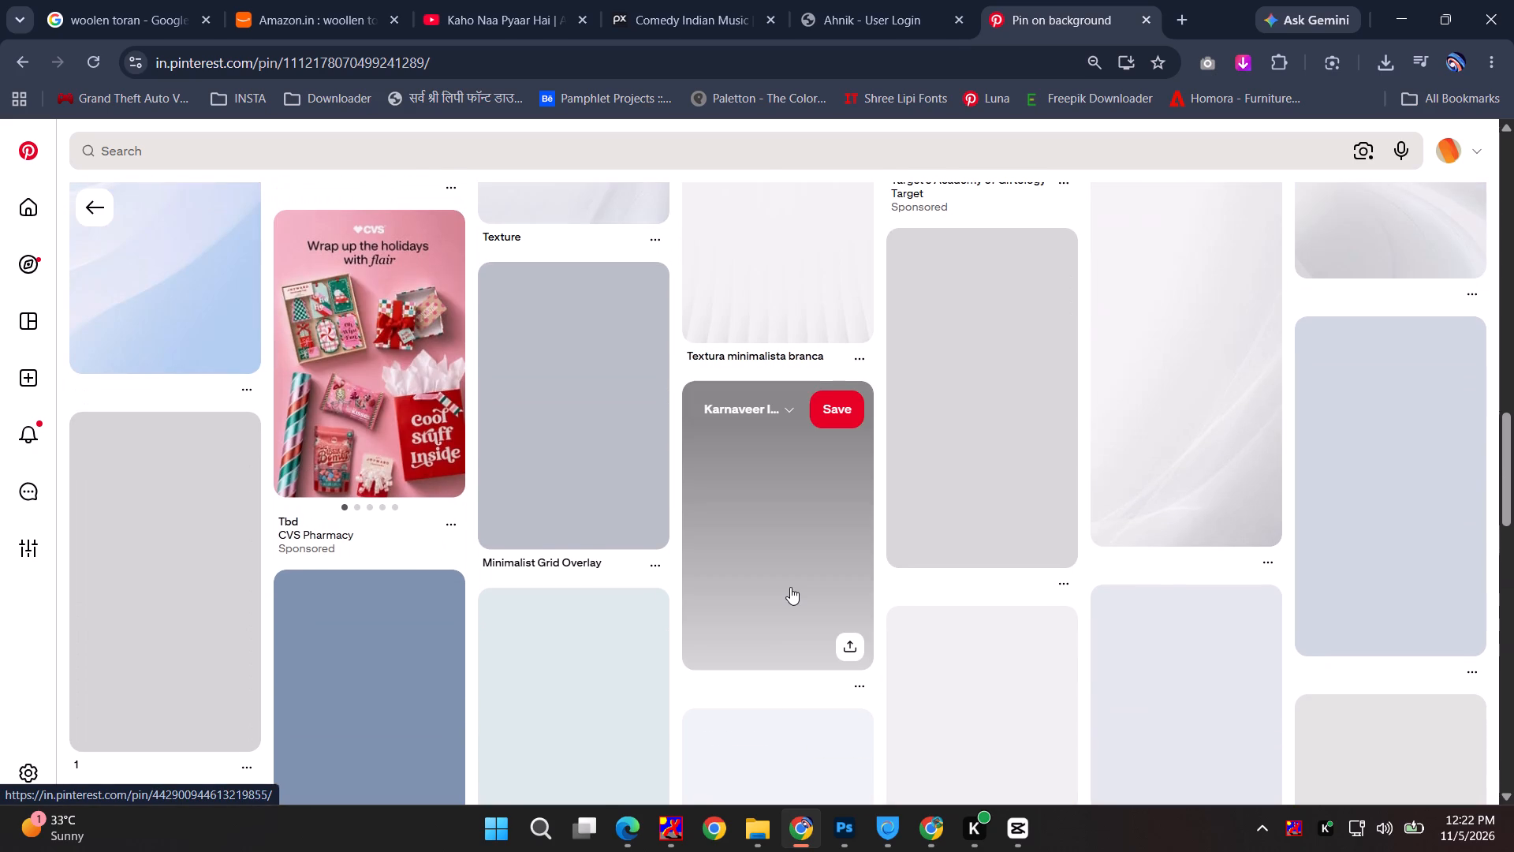
pyautogui.scroll(6, 790, 587)
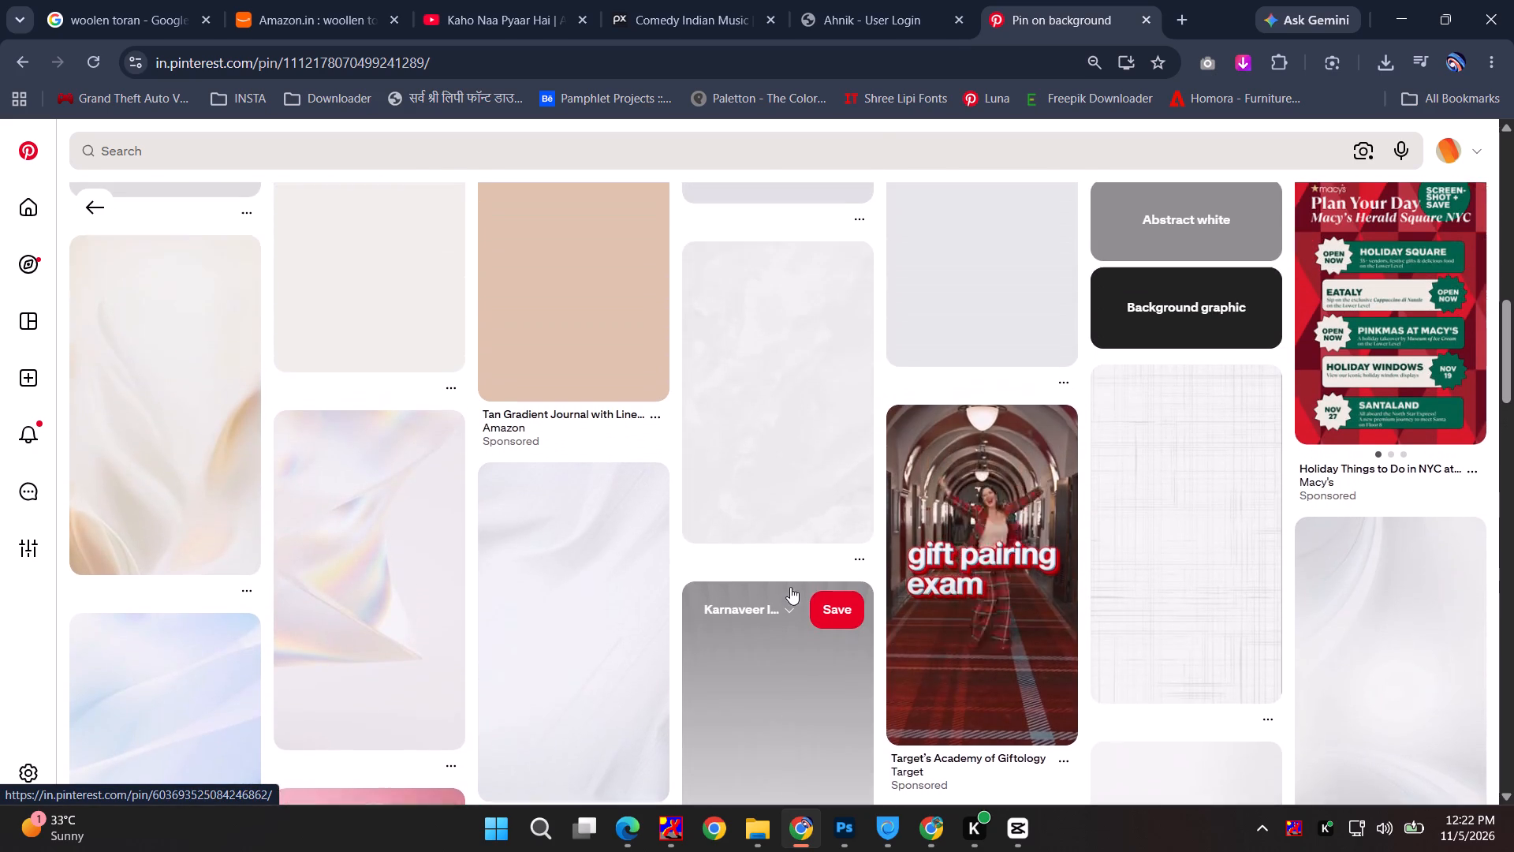
pyautogui.scroll(1, 790, 587)
pyautogui.scroll(-2, 790, 587)
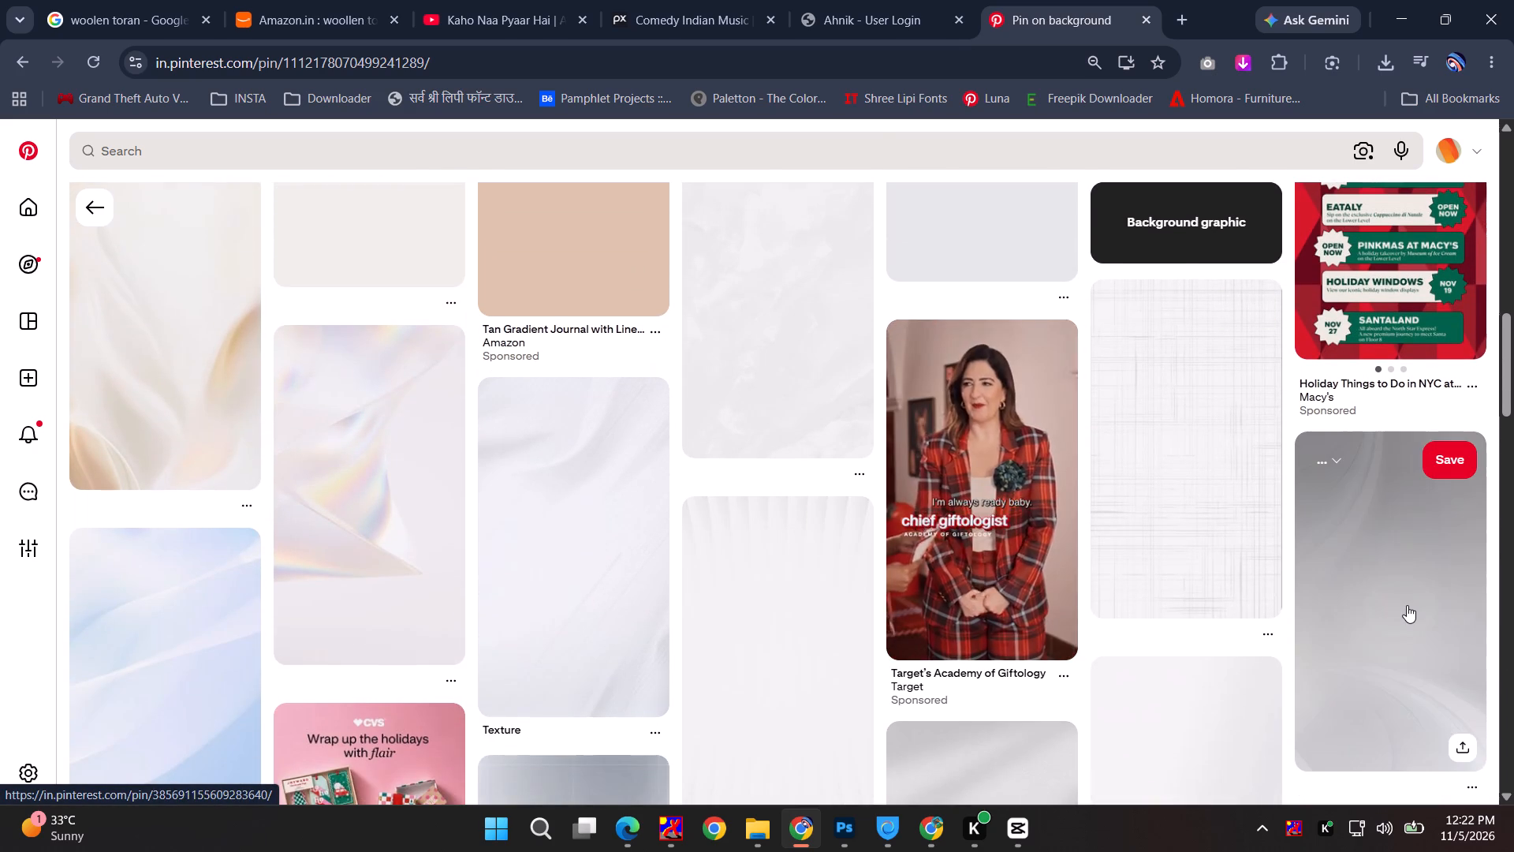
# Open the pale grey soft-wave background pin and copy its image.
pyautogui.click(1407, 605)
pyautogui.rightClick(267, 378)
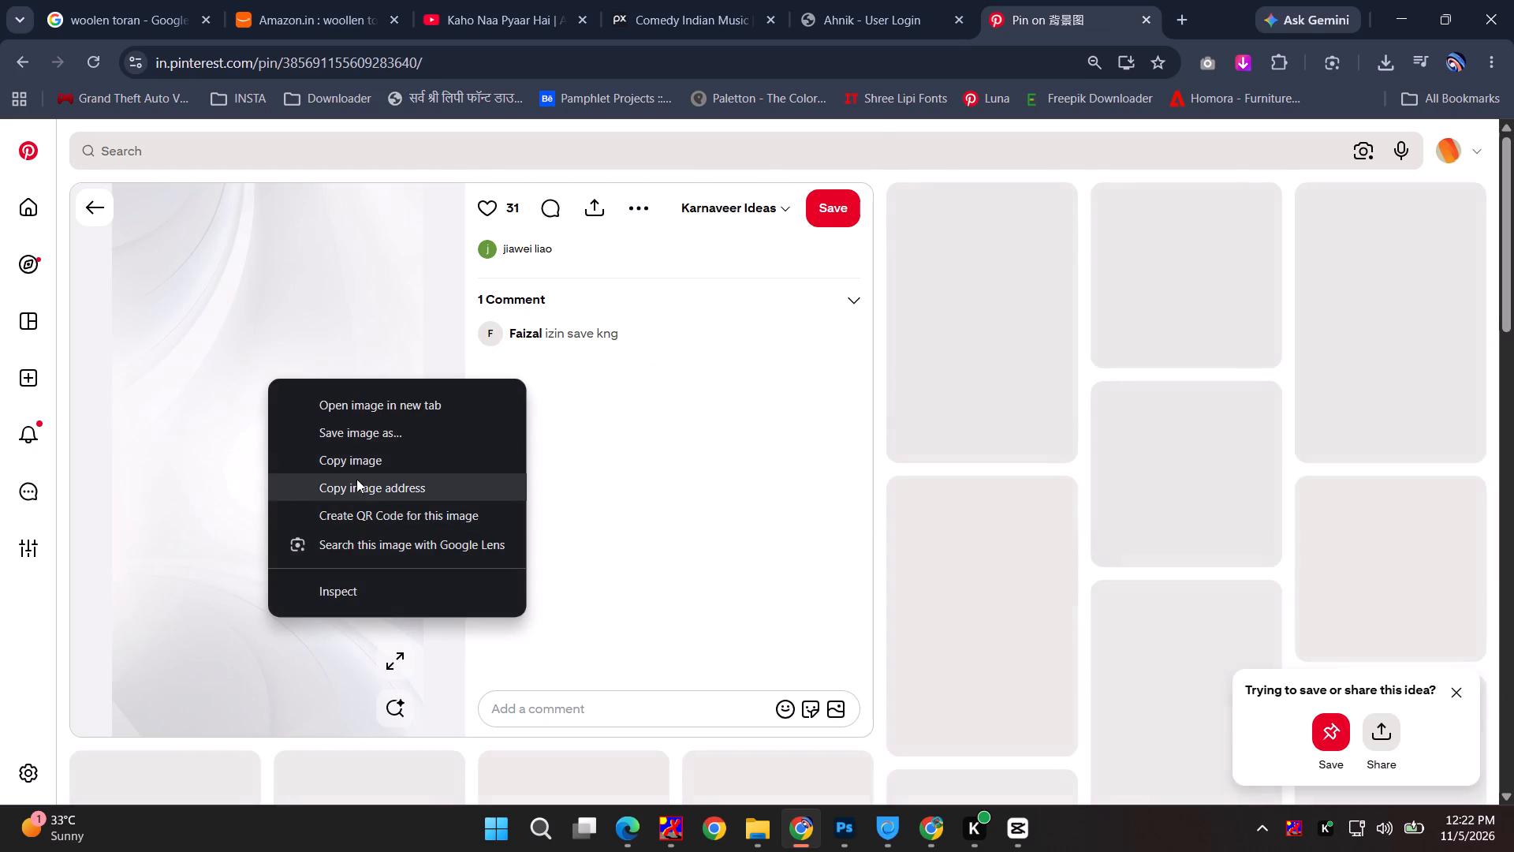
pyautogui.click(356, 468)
# Open the light blue ombre curve pin, go to its related variant with fine curved lines, and copy that image.
pyautogui.click(911, 393)
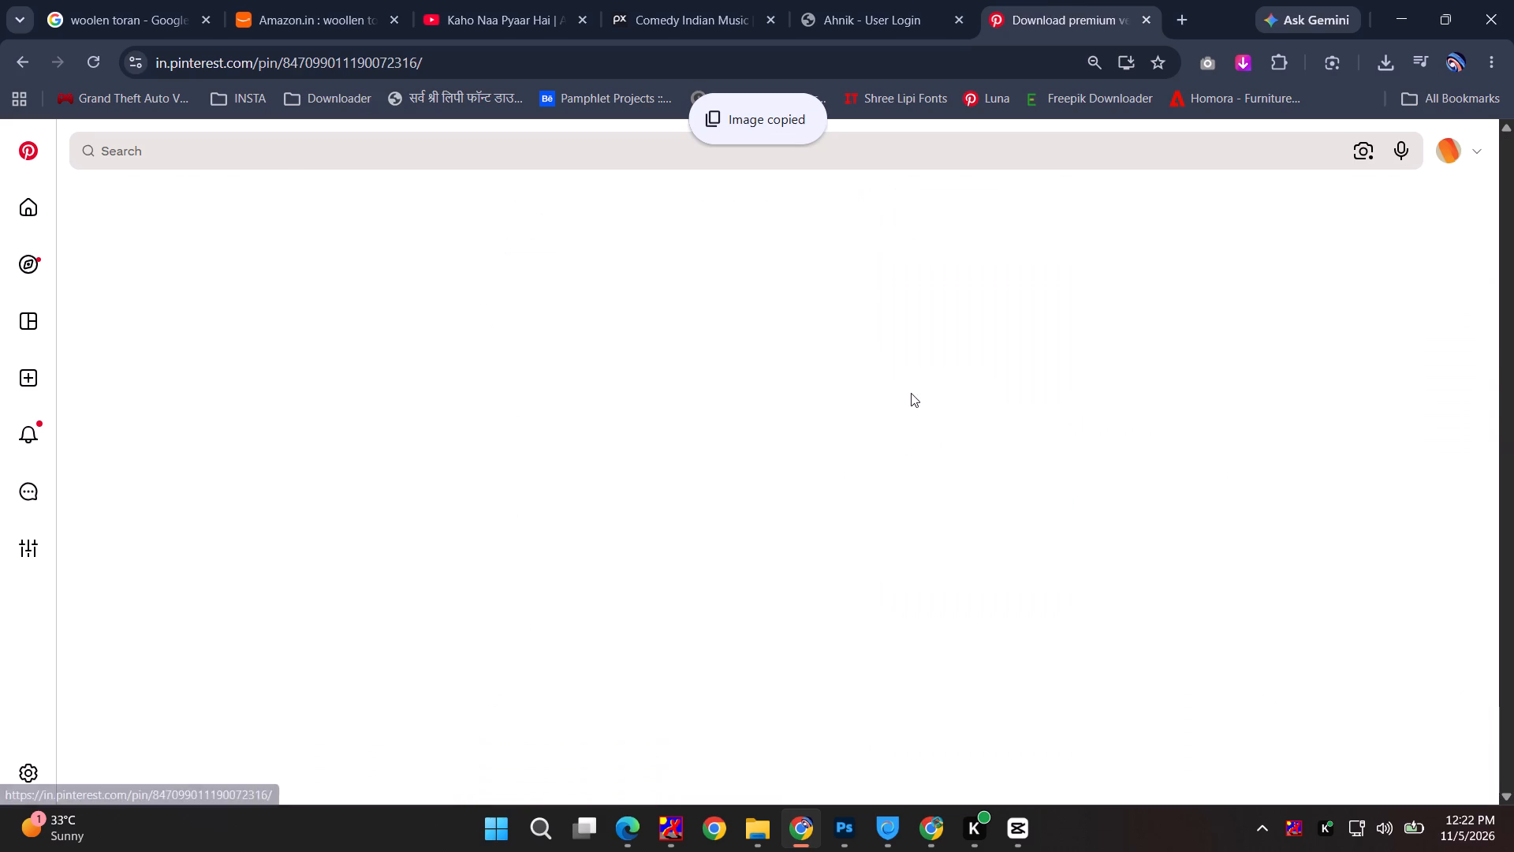
pyautogui.rightClick(235, 410)
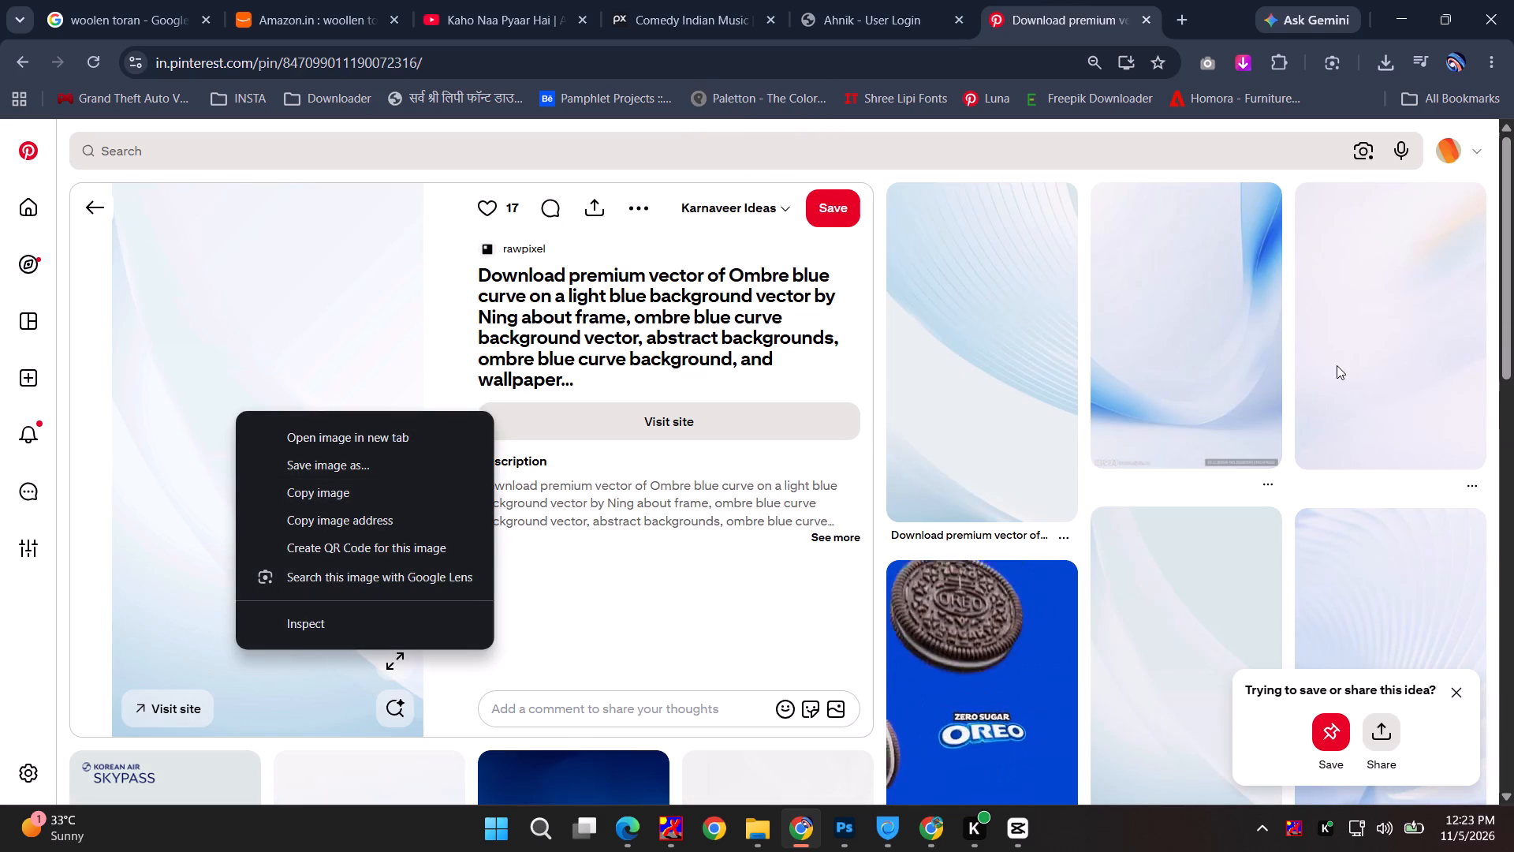
pyautogui.click(949, 332)
pyautogui.rightClick(301, 432)
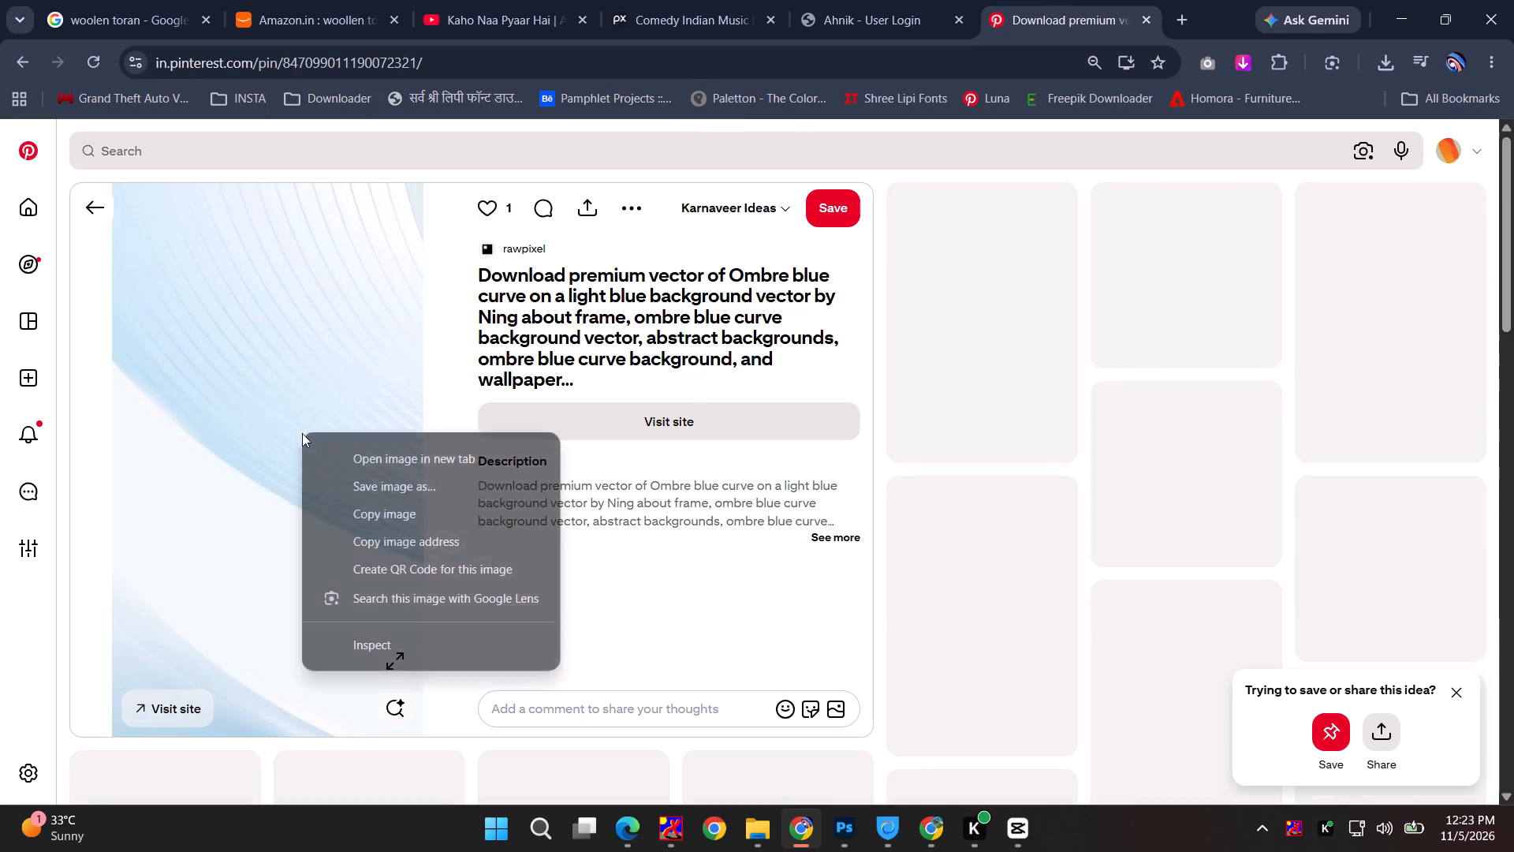
pyautogui.click(333, 506)
# Switch to Photoshop, paste the copied curve image into the Tobuz Sell Business 01 artboard and move it over the artboard's left side.
pyautogui.hotkey('alt', 'Tab')
pyautogui.hotkey('alt', 'Tab')
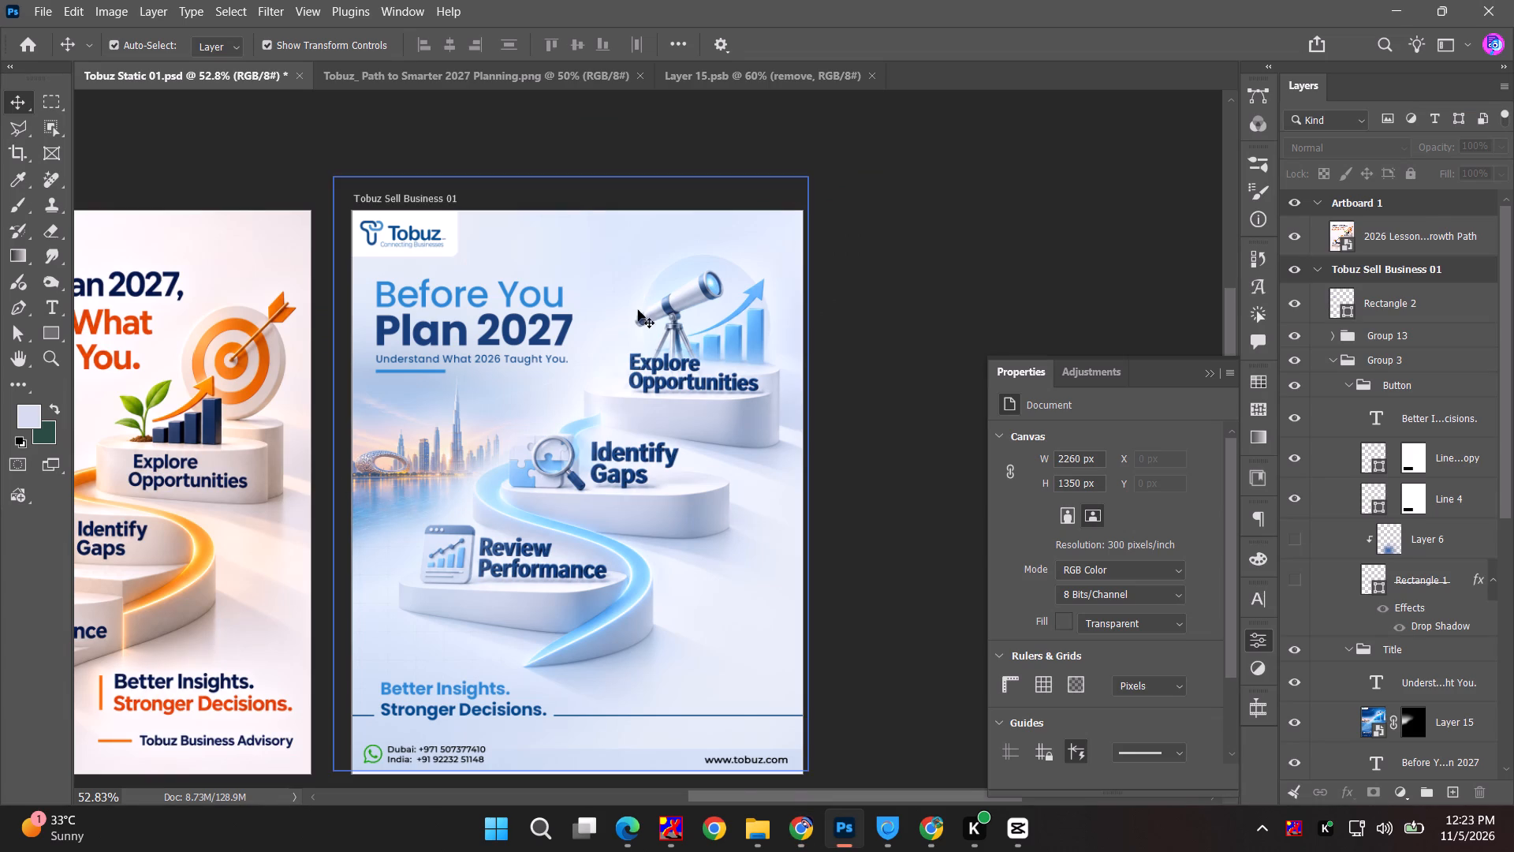
pyautogui.click(632, 268)
pyautogui.hotkey('ctrl', 'v')
pyautogui.moveTo(683, 514); pyautogui.dragTo(626, 510)
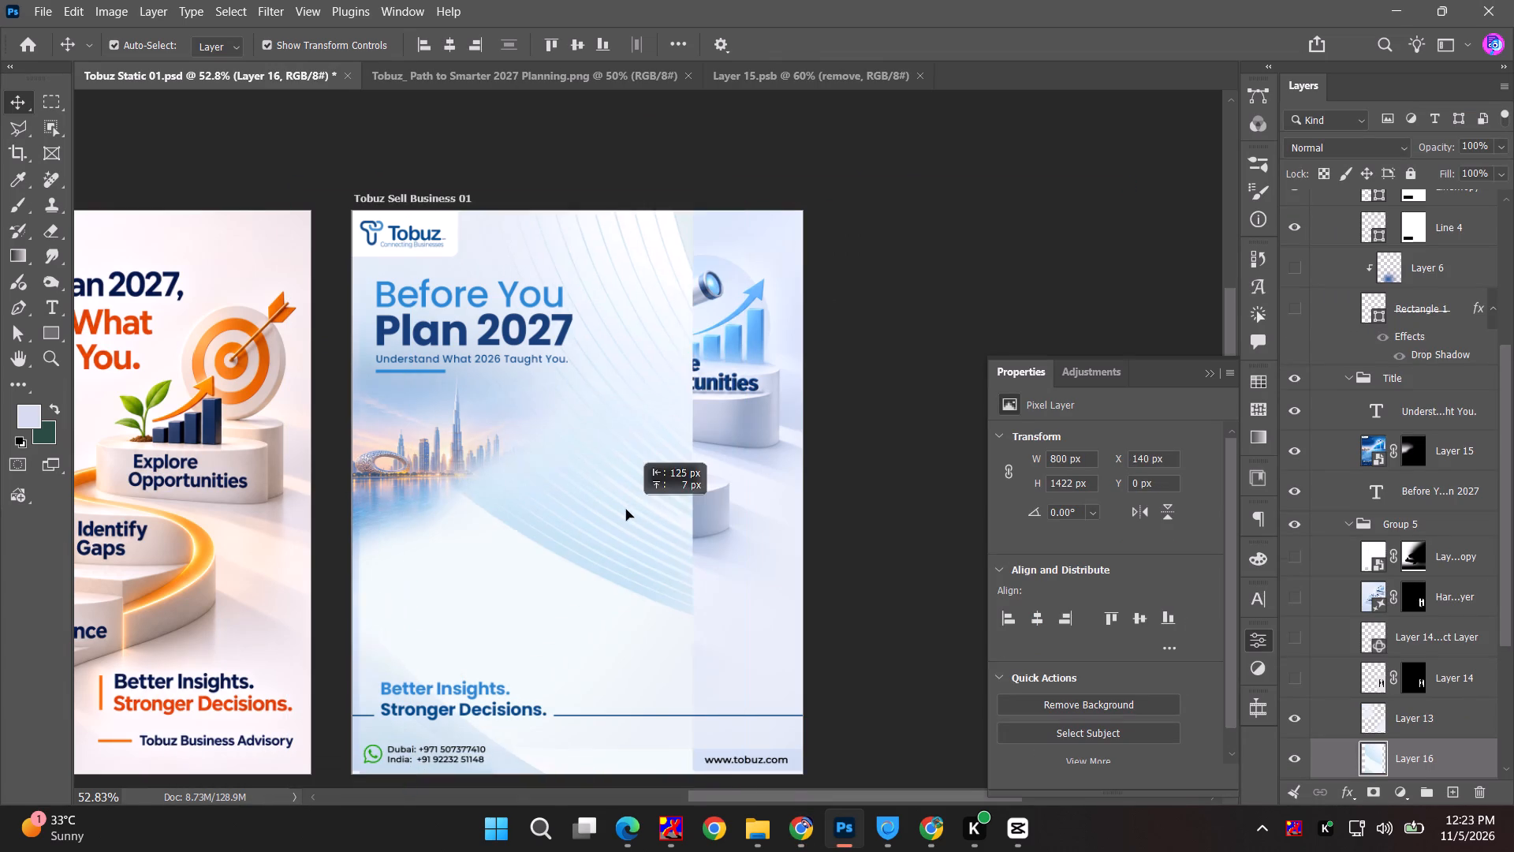
pyautogui.moveTo(626, 510); pyautogui.dragTo(609, 507)
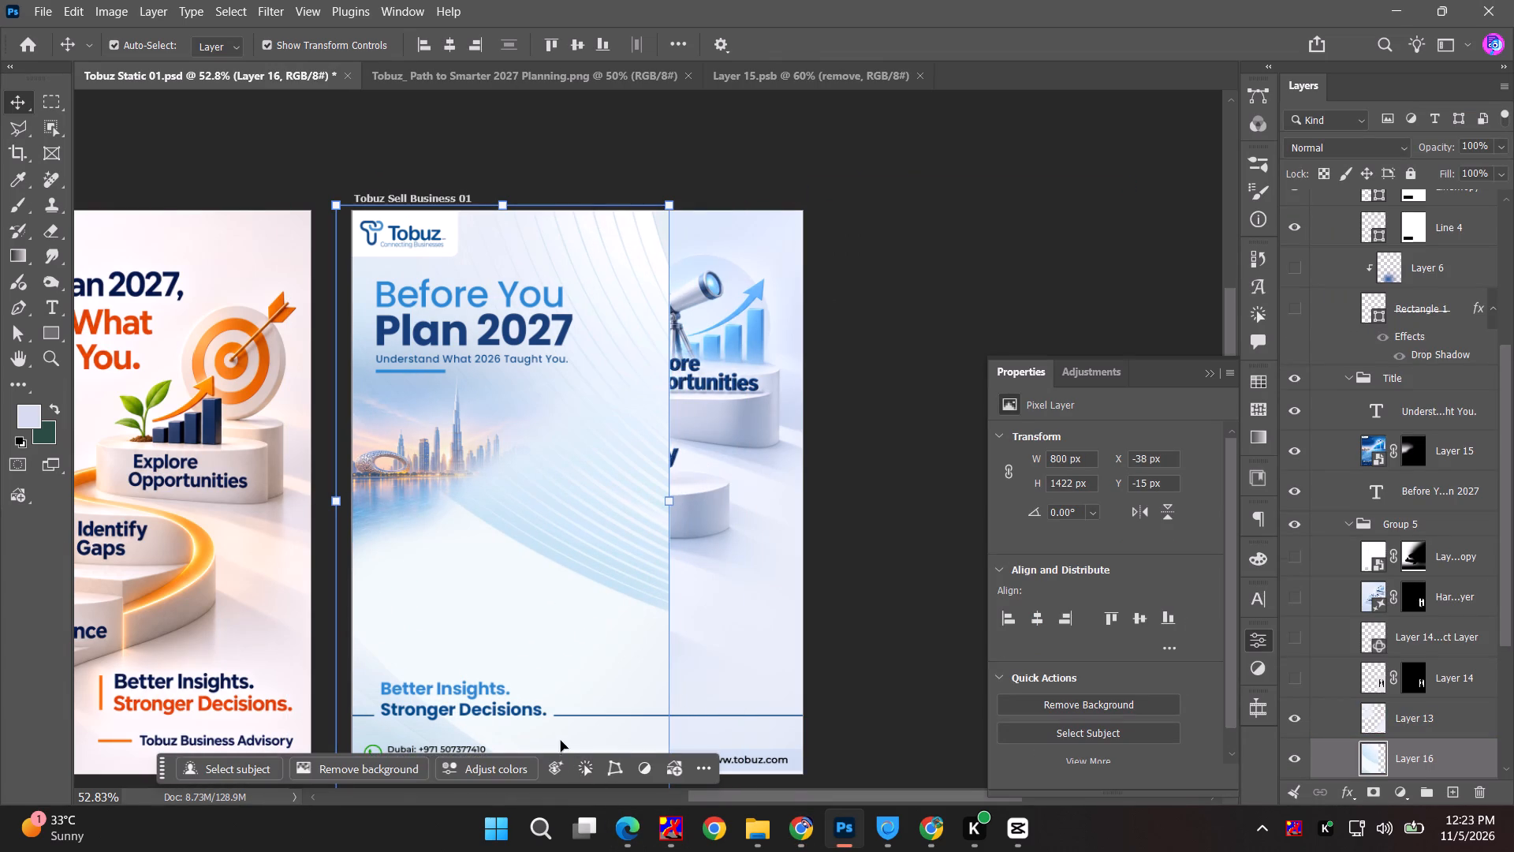
# Flip the pasted curve image horizontally, enlarge it to about 153% and position it to cover the artboard.
pyautogui.hotkey('ctrl', 't')
pyautogui.click(528, 764)
pyautogui.moveTo(593, 539); pyautogui.dragTo(587, 521)
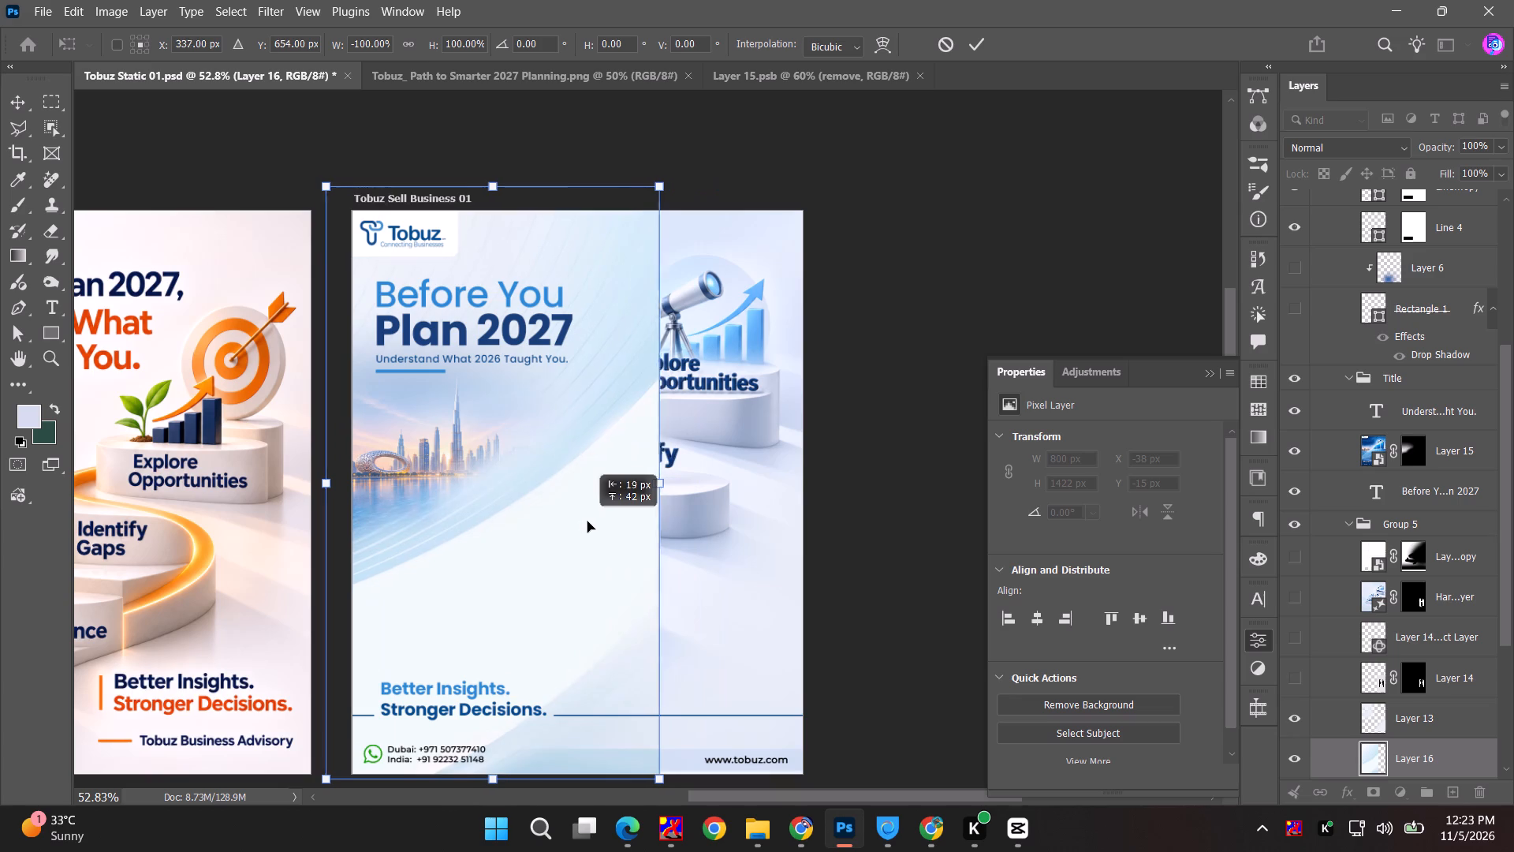
pyautogui.moveTo(587, 521); pyautogui.dragTo(634, 521)
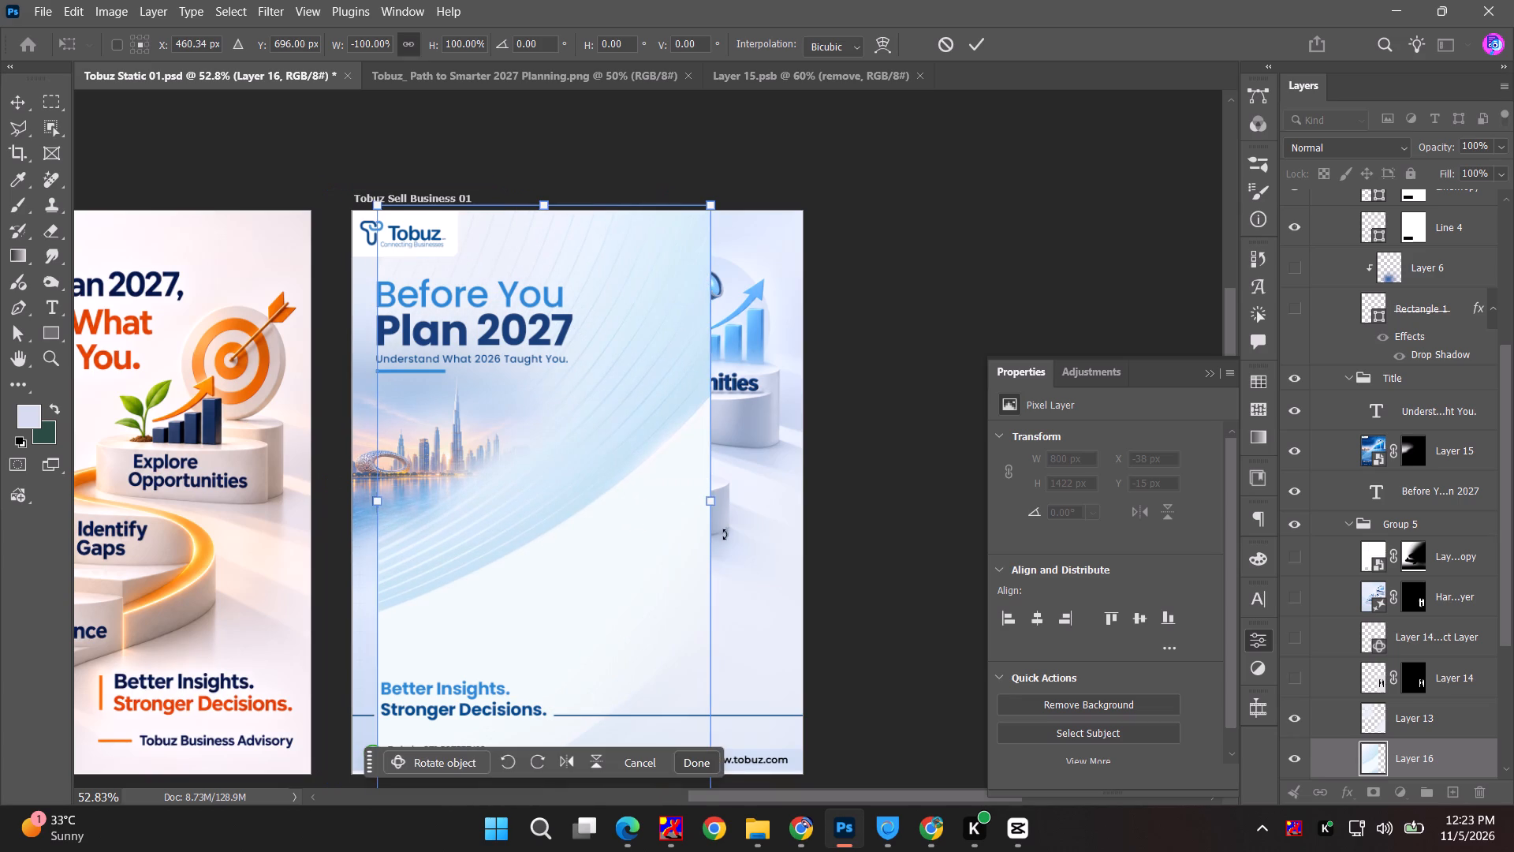
pyautogui.keyDown('alt'); pyautogui.keyDown('shift'); pyautogui.moveTo(707, 505); pyautogui.dragTo(792, 505); pyautogui.keyUp('shift'); pyautogui.keyUp('alt')
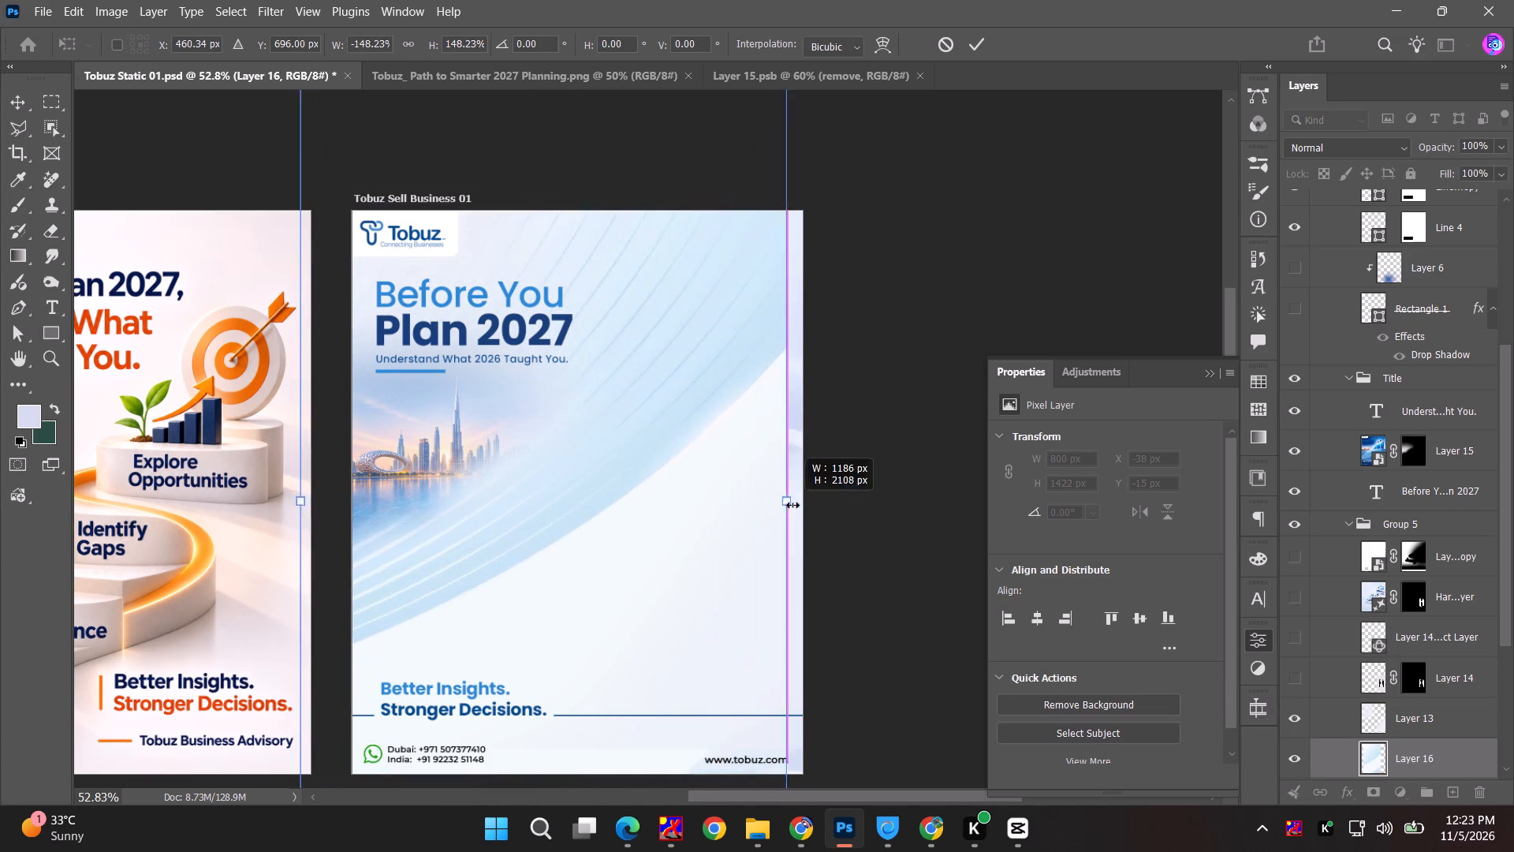
pyautogui.keyDown('alt'); pyautogui.keyDown('shift'); pyautogui.moveTo(792, 505); pyautogui.dragTo(796, 504); pyautogui.keyUp('shift'); pyautogui.keyUp('alt')
pyautogui.moveTo(699, 488); pyautogui.dragTo(706, 495)
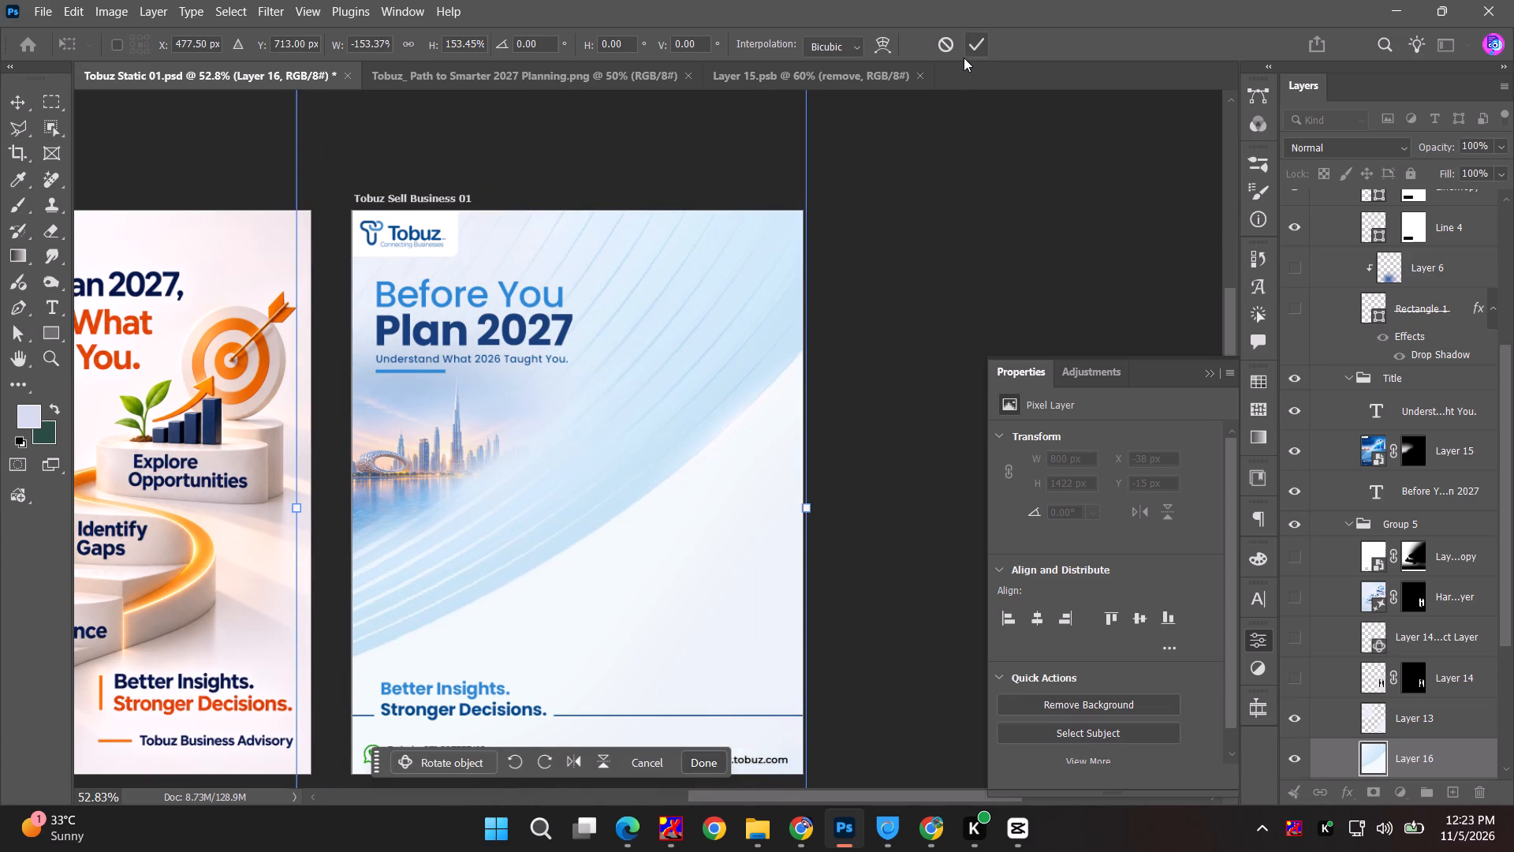
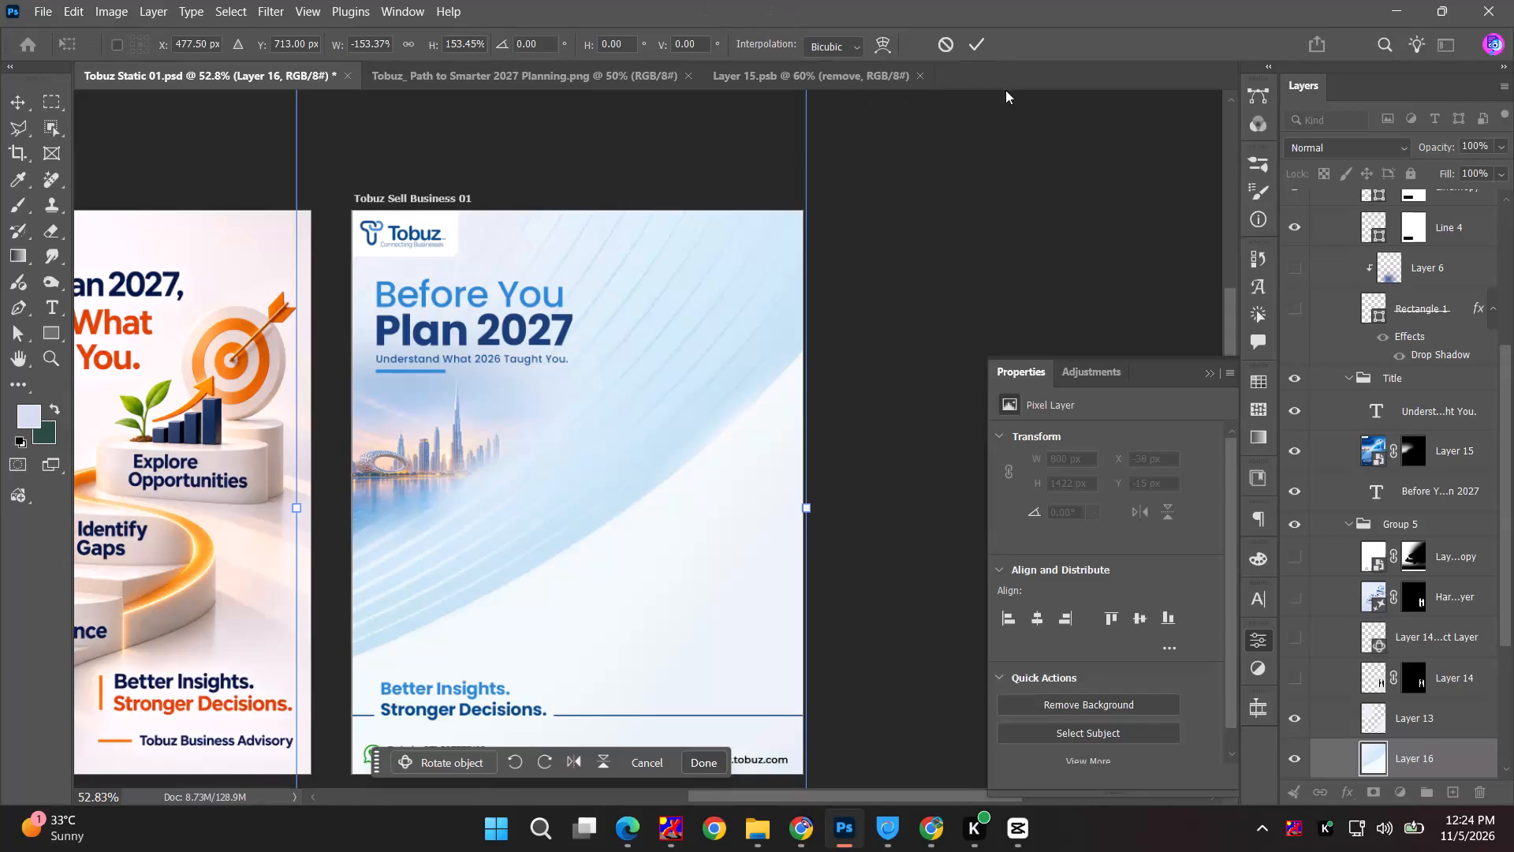
# Apply the curve image's transform and move Layer 16 below Layer 12 in the layer stack.
pyautogui.click(977, 47)
pyautogui.scroll(-5, 1234, 477)
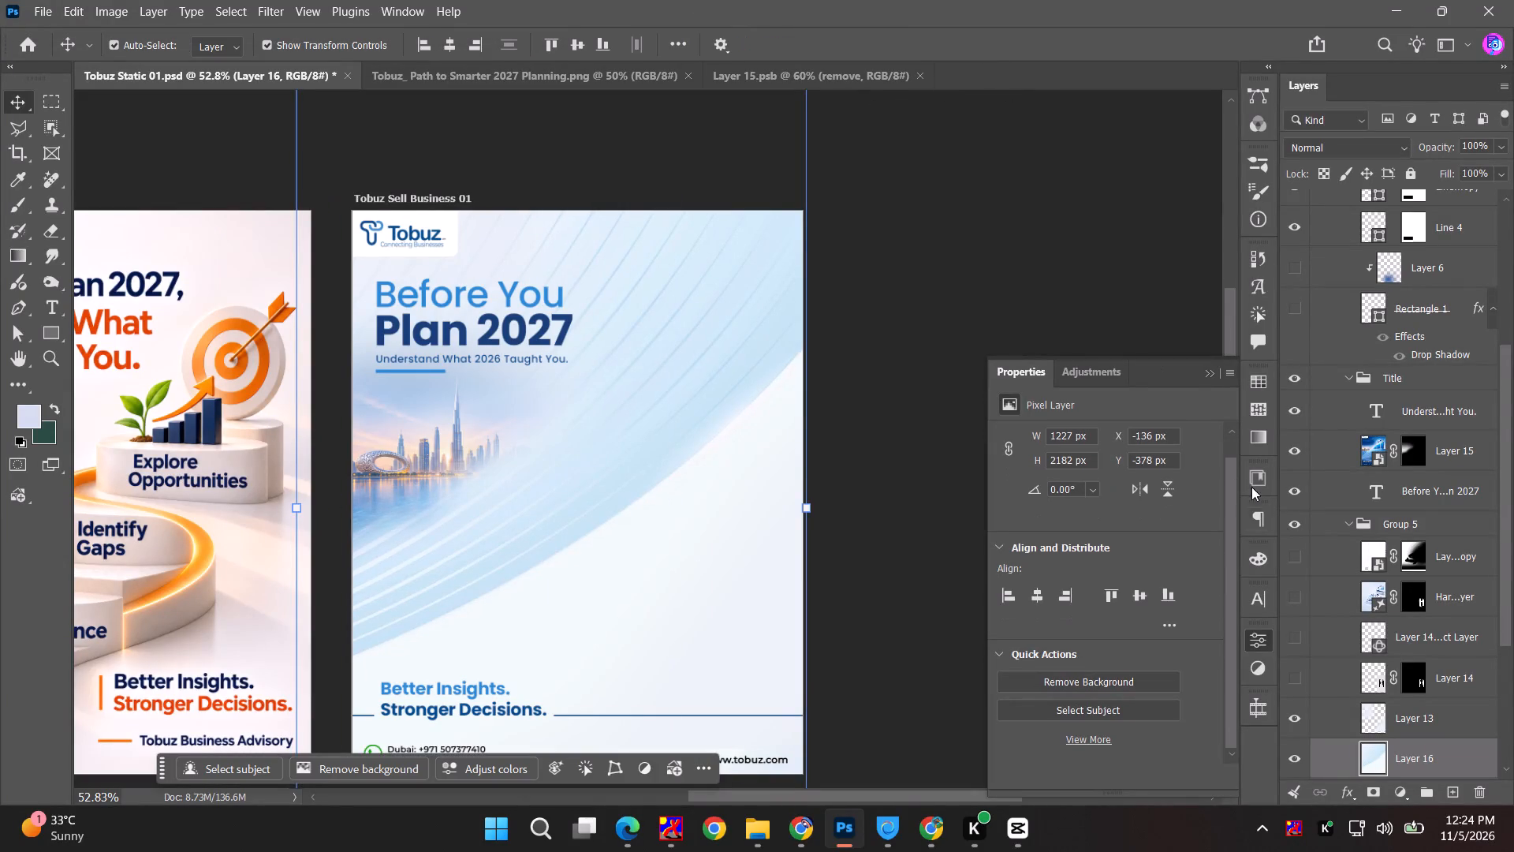
pyautogui.scroll(-6, 1405, 580)
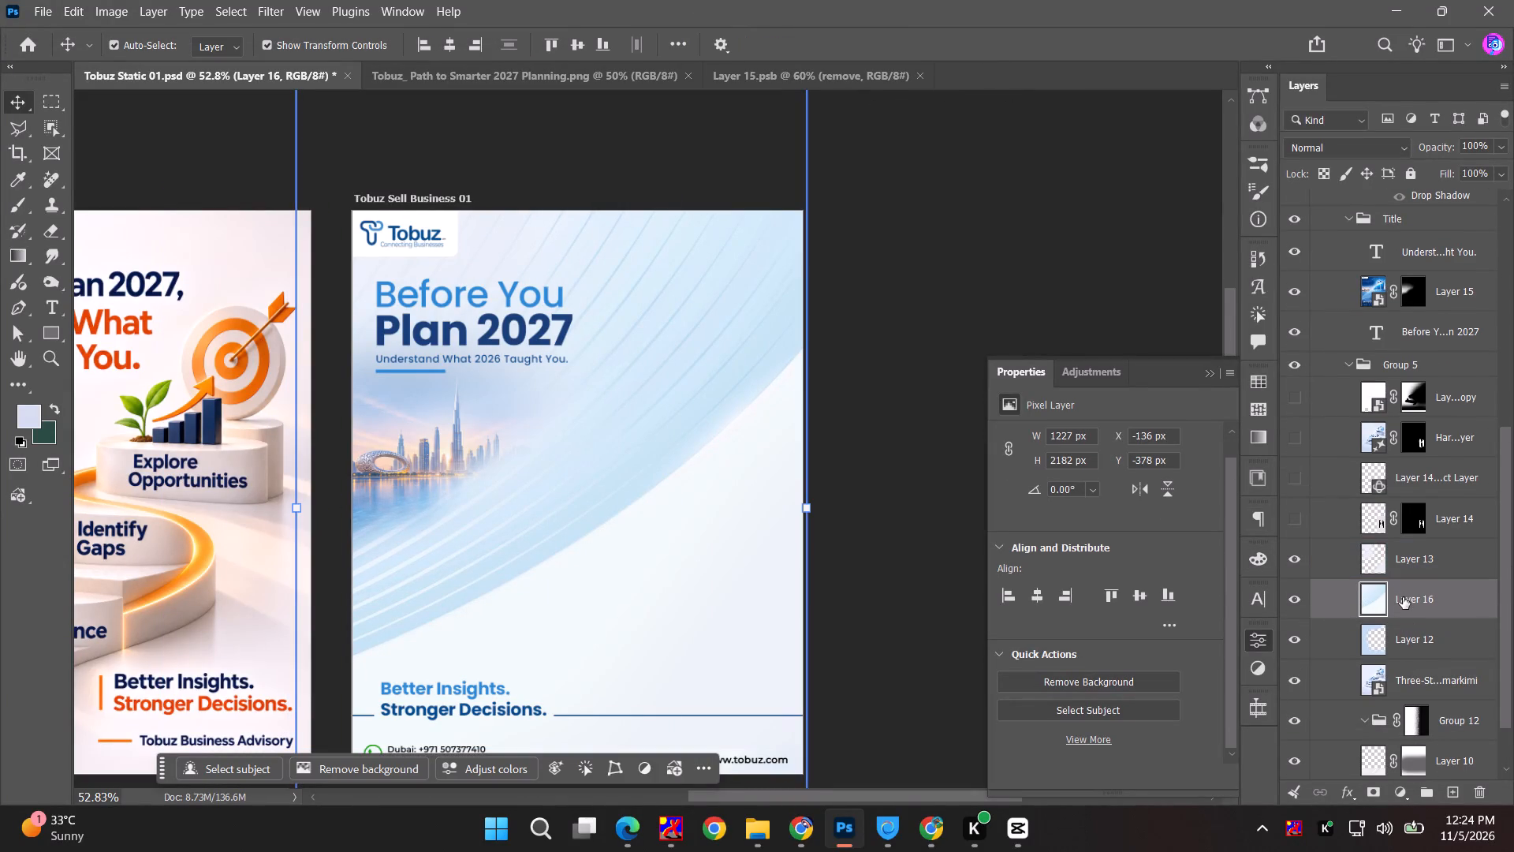
pyautogui.moveTo(1406, 600); pyautogui.dragTo(1408, 647)
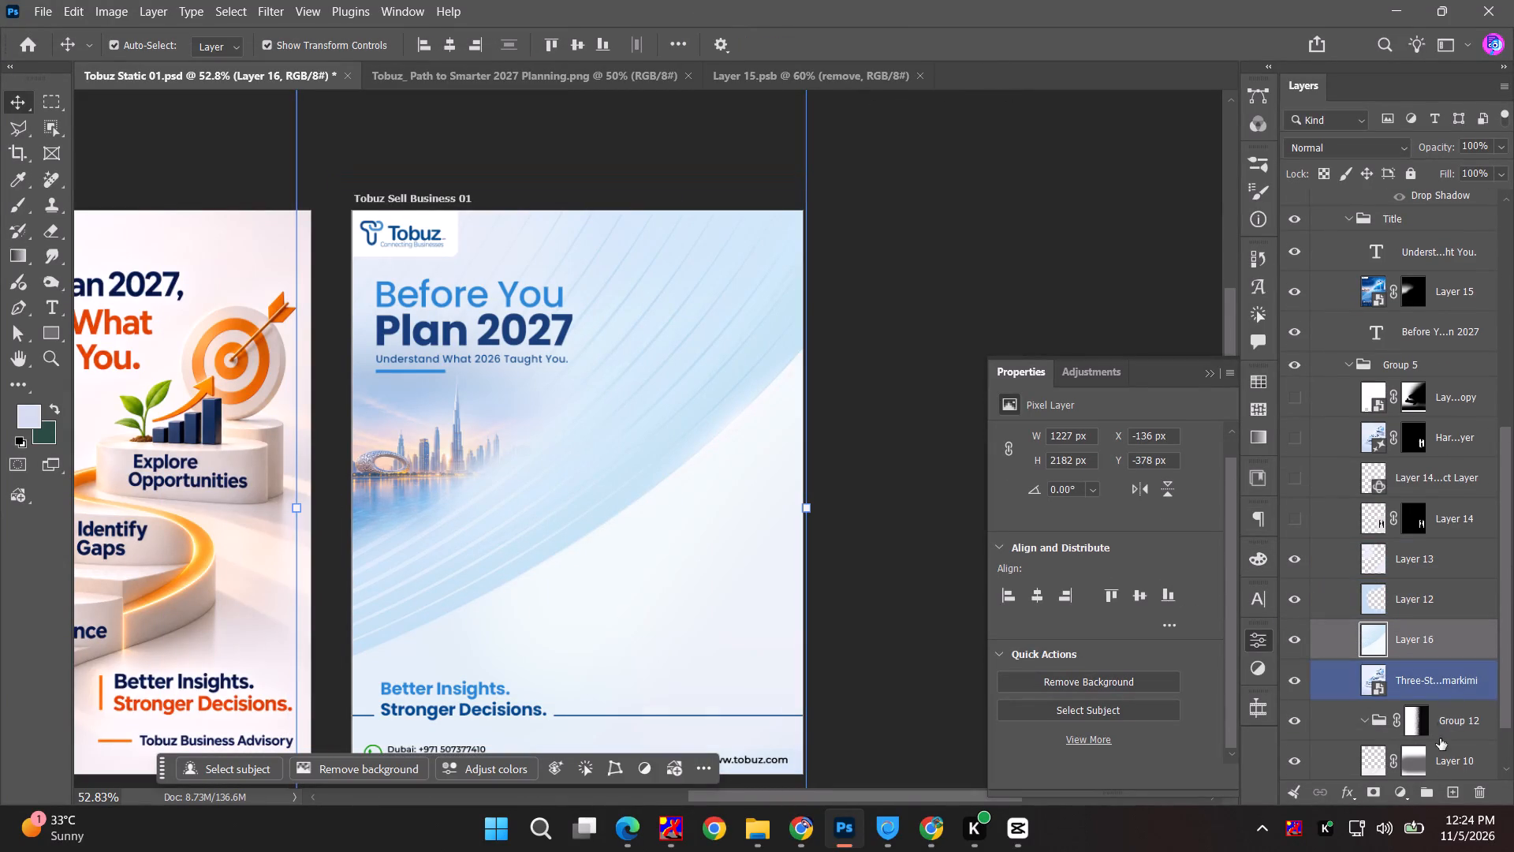
# Add a mask to Layer 16 and paint black at brush size 1100 over the lower artboard, uncovering the Review Performance step.
pyautogui.click(1382, 798)
pyautogui.press('b')
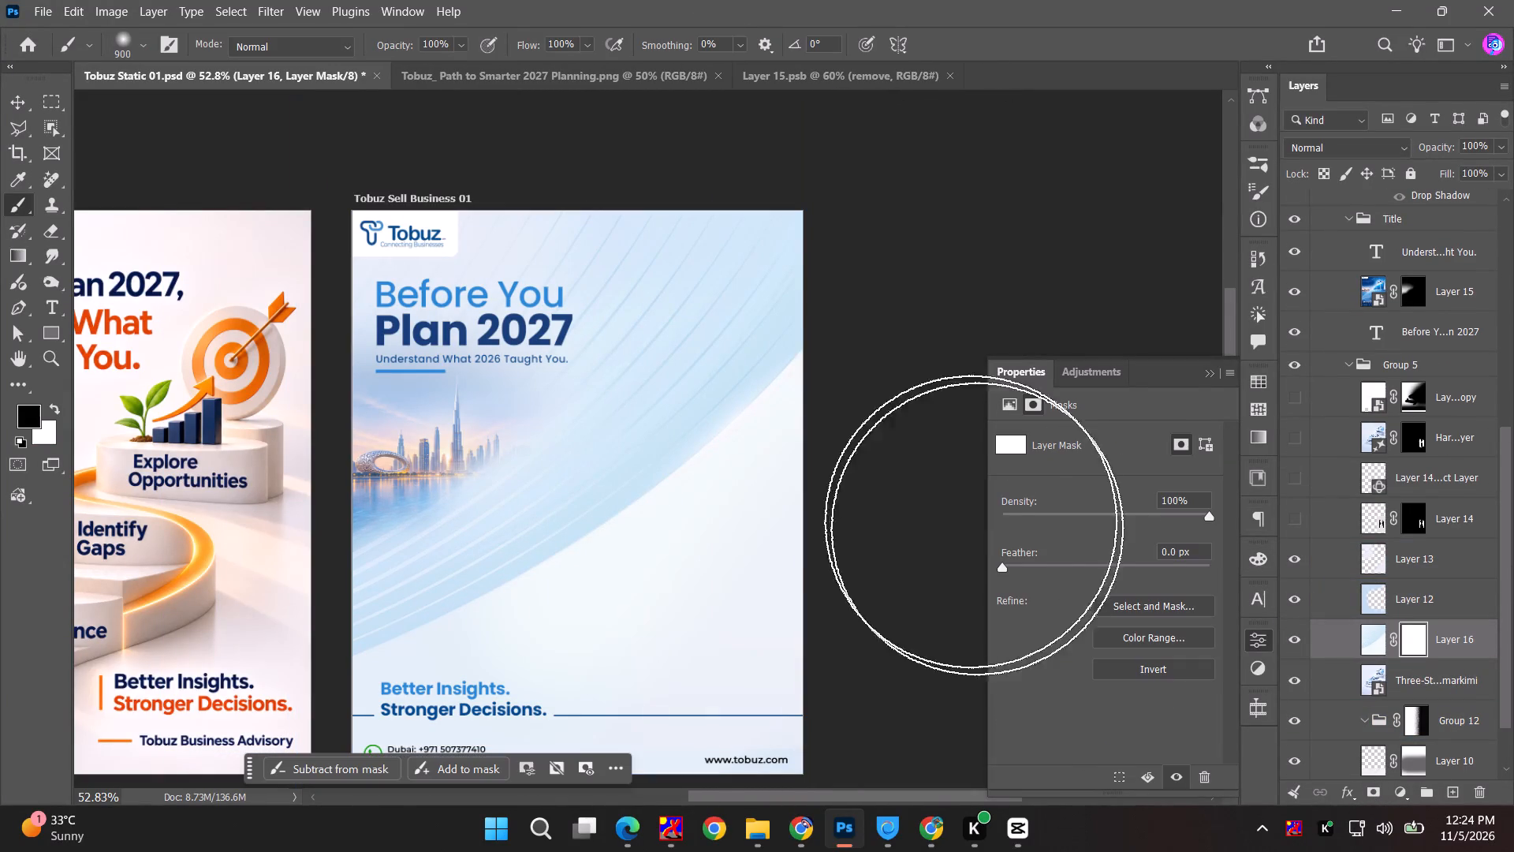
pyautogui.press(']')
pyautogui.press(']')
pyautogui.moveTo(801, 577); pyautogui.dragTo(528, 753)
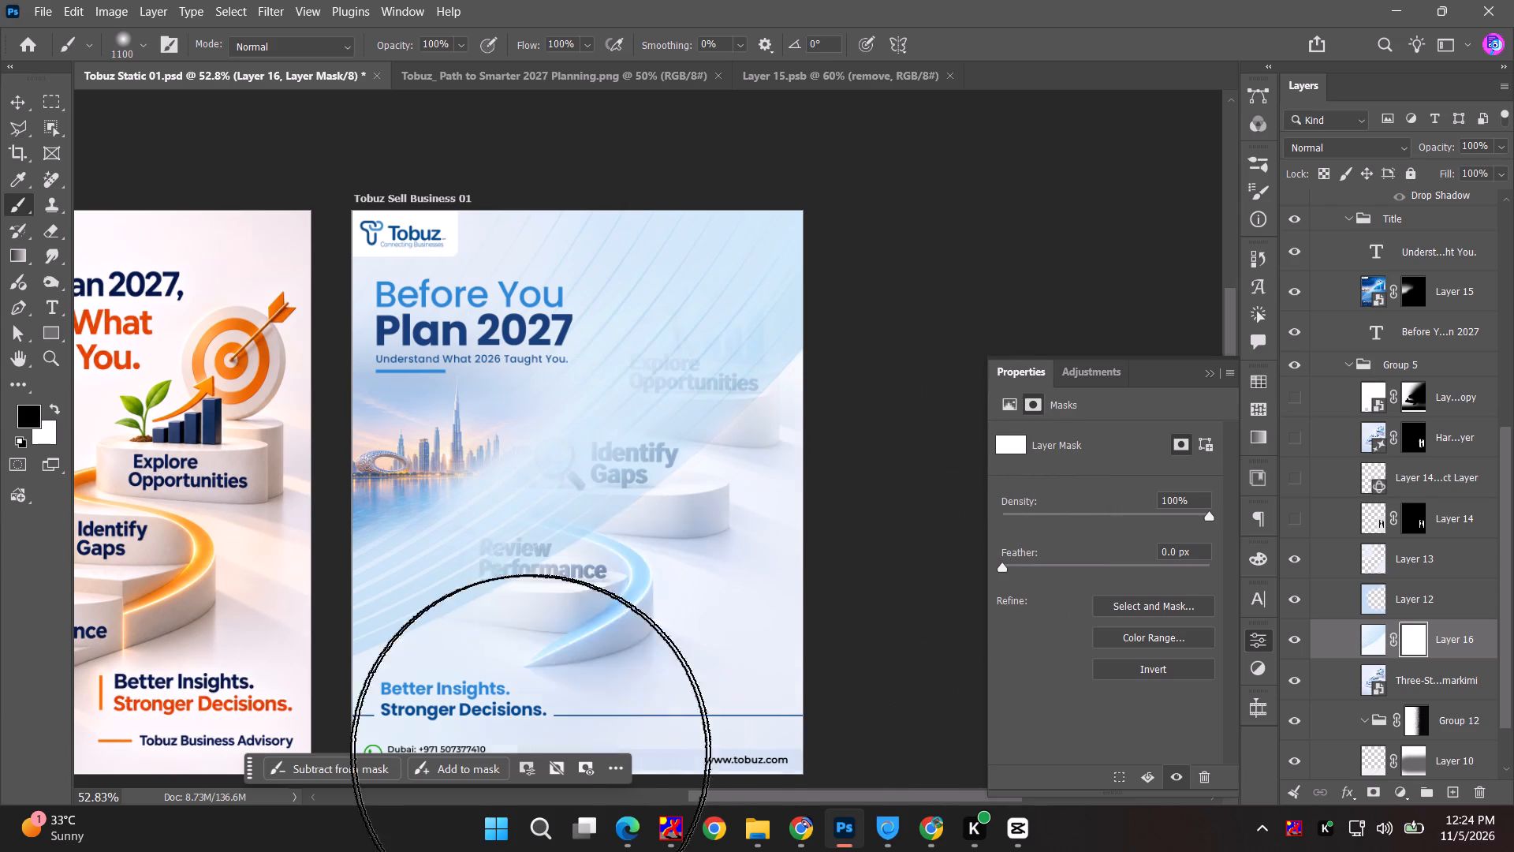
pyautogui.moveTo(528, 753); pyautogui.dragTo(562, 671)
pyautogui.click(489, 653)
pyautogui.moveTo(489, 645); pyautogui.dragTo(498, 632)
pyautogui.click(541, 603)
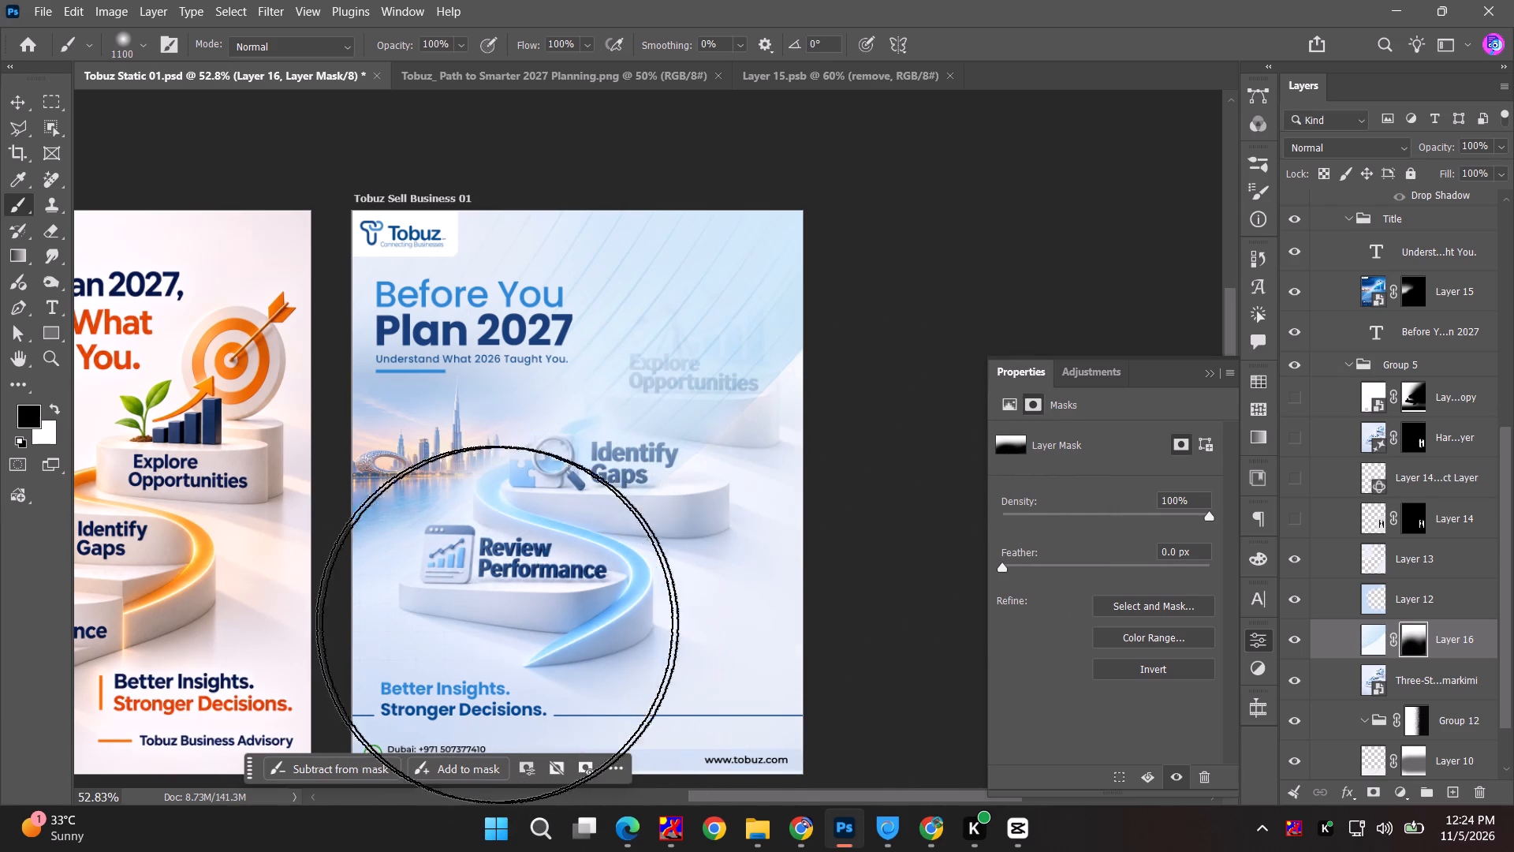
# Paint more black on Layer 16's mask up the artboard's right side, uncovering the Identify Gaps and Explore Opportunities steps.
pyautogui.moveTo(700, 583); pyautogui.dragTo(702, 568)
pyautogui.moveTo(714, 543); pyautogui.dragTo(723, 536)
pyautogui.moveTo(743, 503); pyautogui.dragTo(761, 462)
pyautogui.moveTo(764, 454); pyautogui.dragTo(767, 447)
pyautogui.moveTo(771, 441); pyautogui.dragTo(785, 426)
pyautogui.moveTo(806, 401); pyautogui.dragTo(820, 380)
pyautogui.moveTo(830, 357); pyautogui.dragTo(770, 476)
pyautogui.moveTo(793, 423); pyautogui.dragTo(780, 474)
# Move the painted mask from Layer 16 to Layer 12.
pyautogui.click(1374, 640)
pyautogui.rightClick(1374, 640)
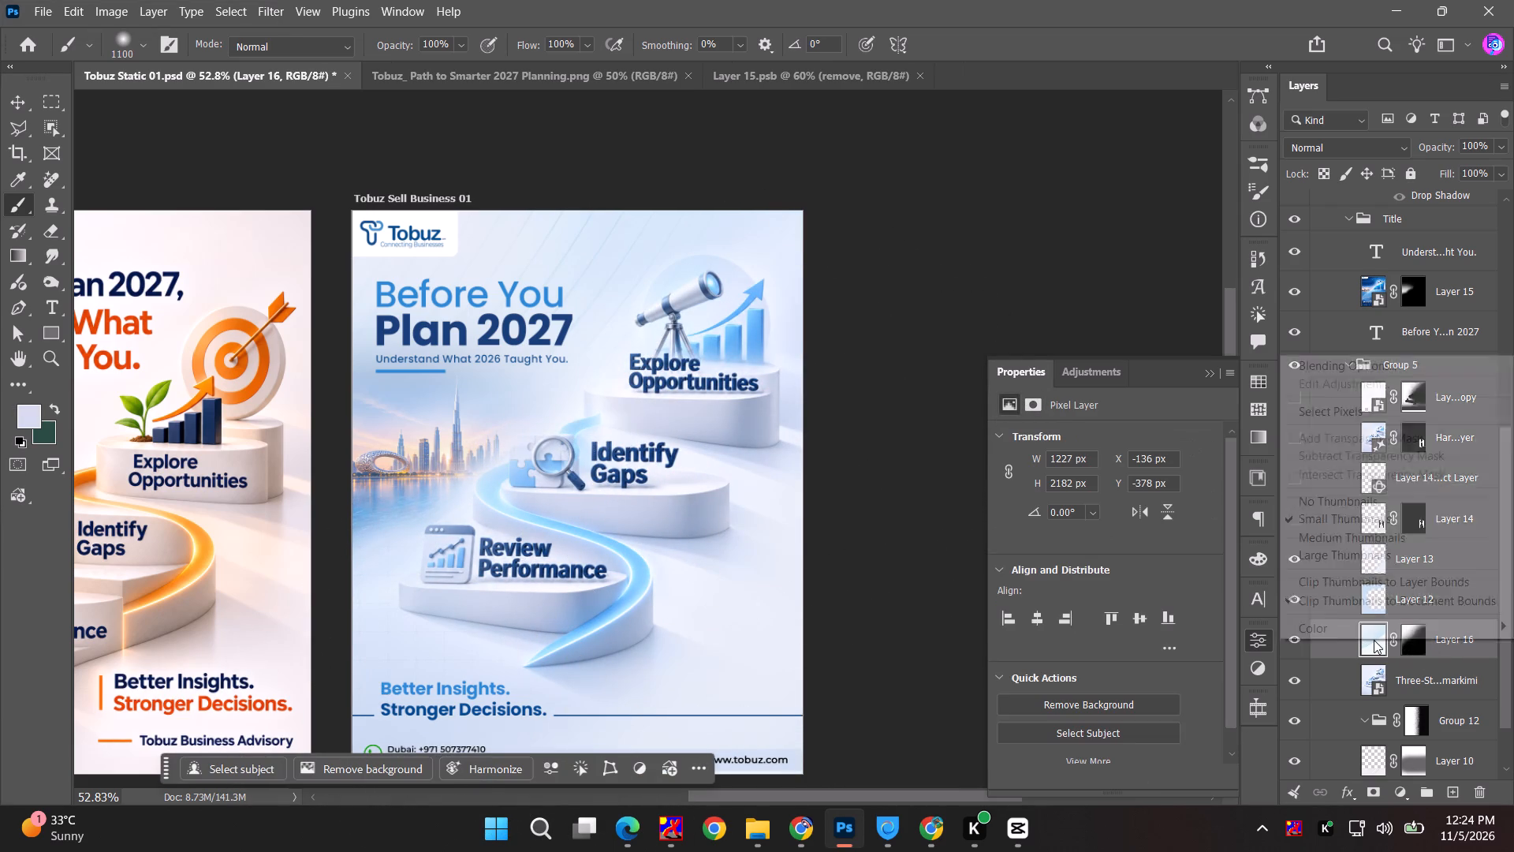
pyautogui.press('Escape')
pyautogui.moveTo(1412, 648); pyautogui.dragTo(1411, 608)
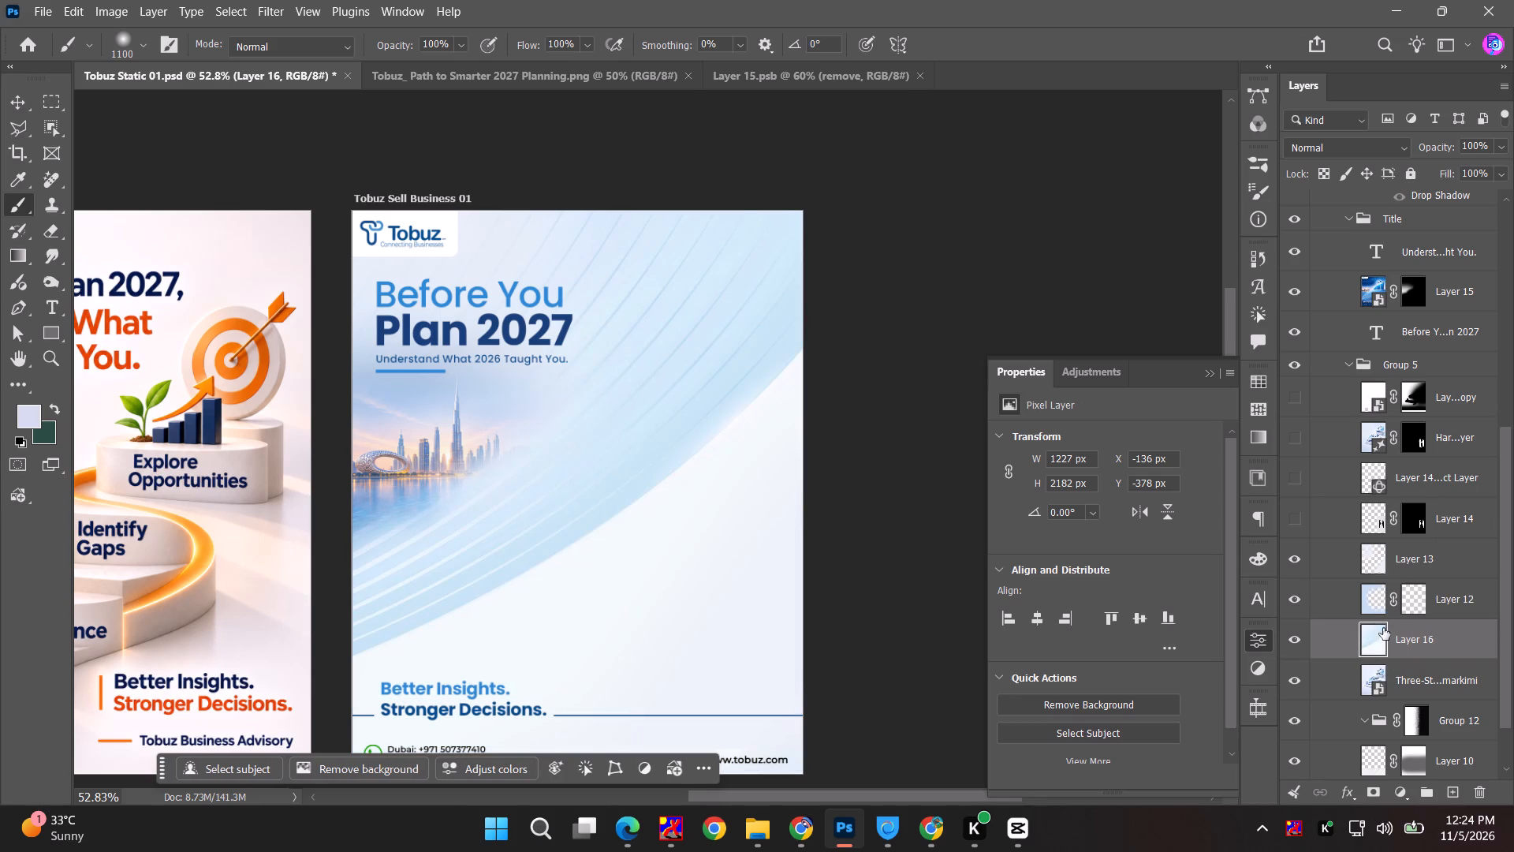
pyautogui.rightClick(1372, 643)
pyautogui.press('Escape')
# Scale the Layer 16 curve image down to about 56% and place it at the artboard's upper left.
pyautogui.click(1437, 649)
pyautogui.hotkey('ctrl', 't')
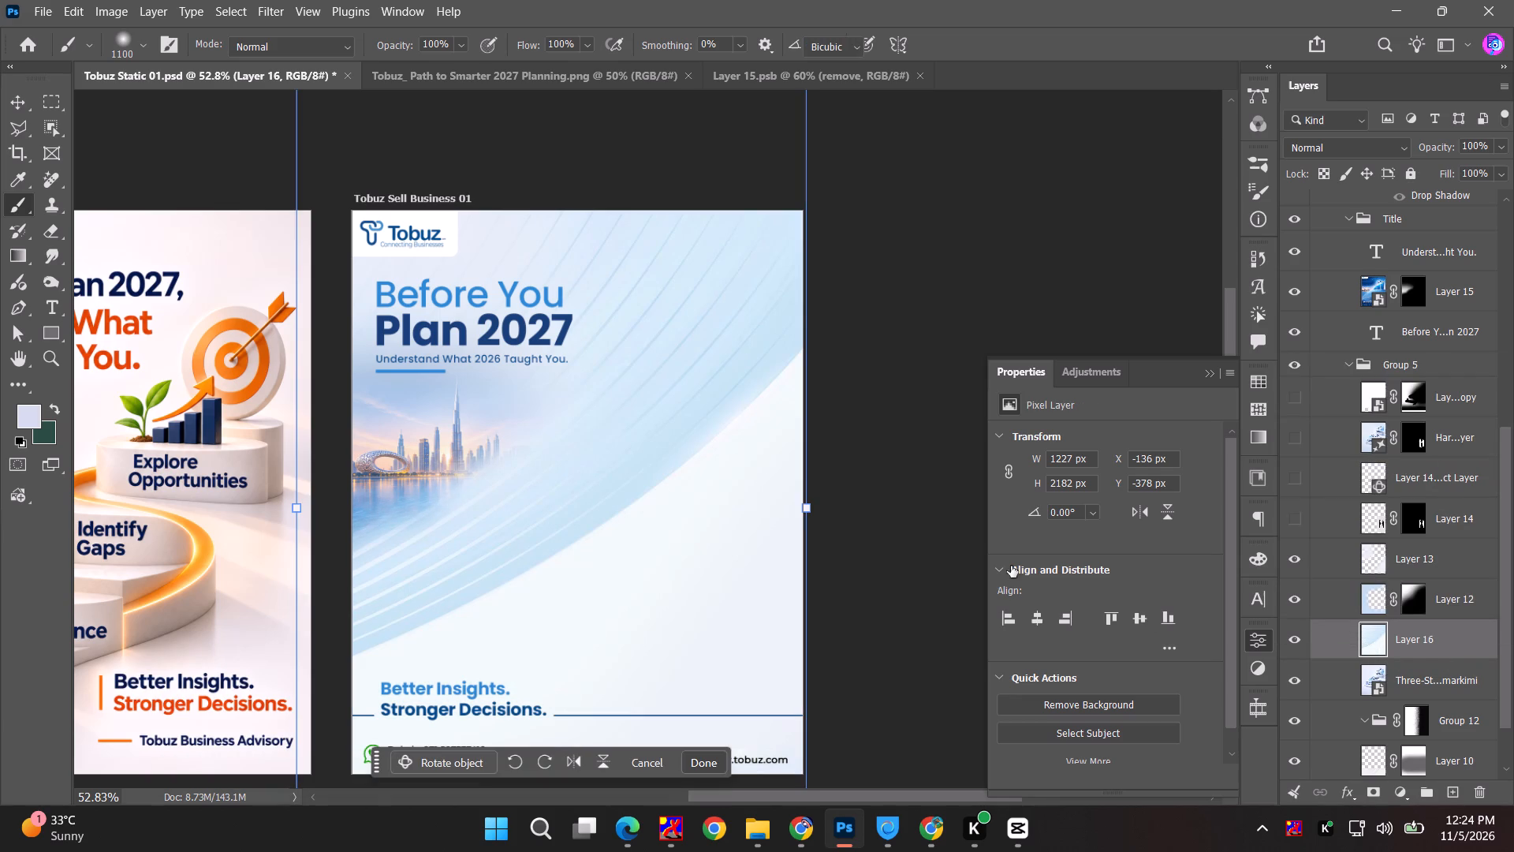
pyautogui.keyDown('alt'); pyautogui.keyDown('shift'); pyautogui.moveTo(811, 508); pyautogui.dragTo(699, 503); pyautogui.keyUp('shift'); pyautogui.keyUp('alt')
pyautogui.moveTo(677, 511); pyautogui.dragTo(637, 379)
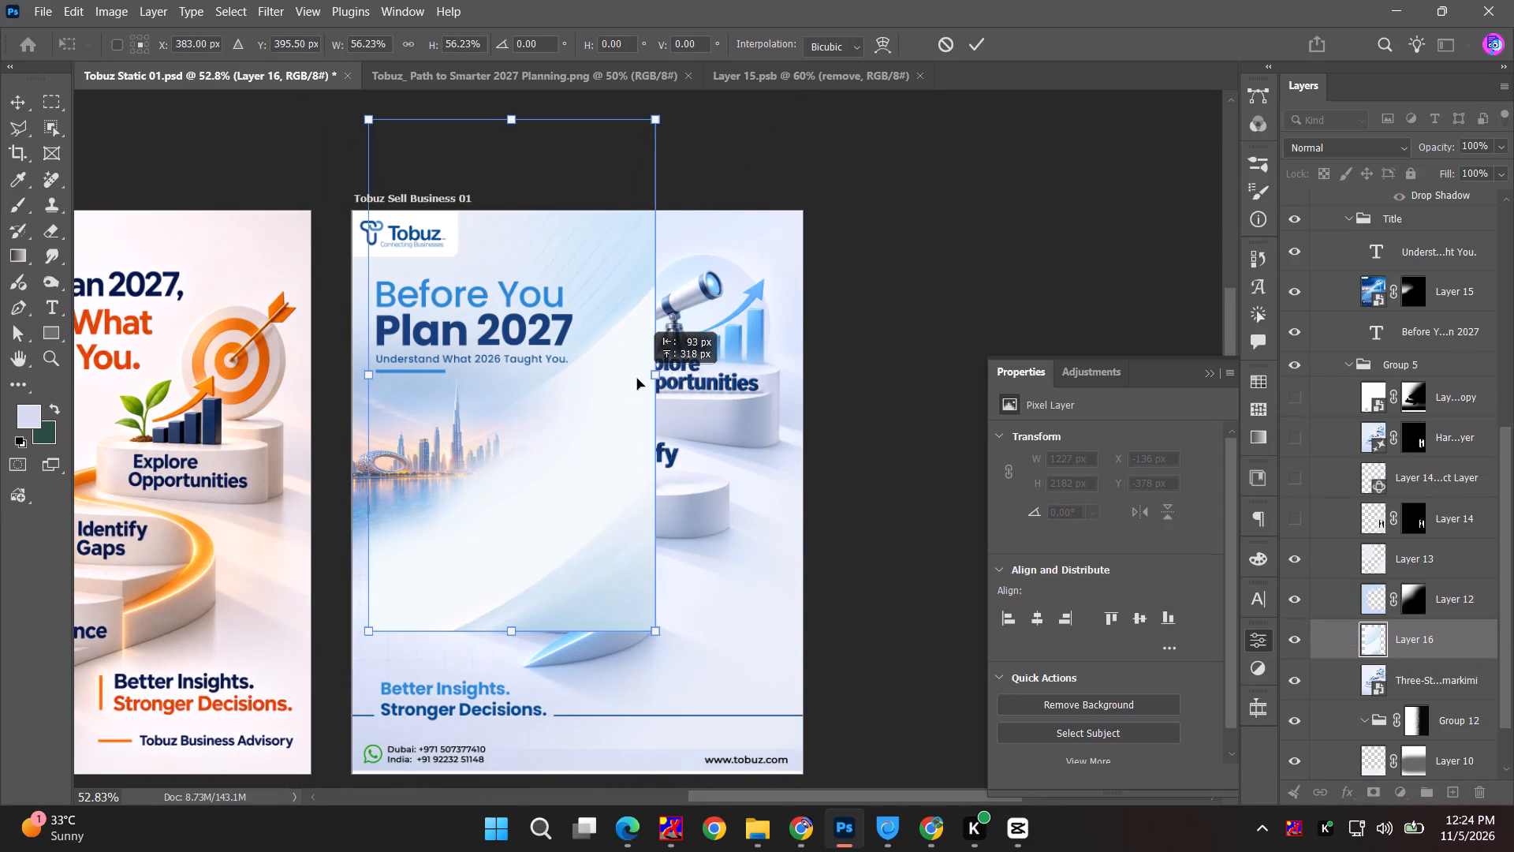
pyautogui.moveTo(637, 379); pyautogui.dragTo(618, 374)
pyautogui.click(986, 37)
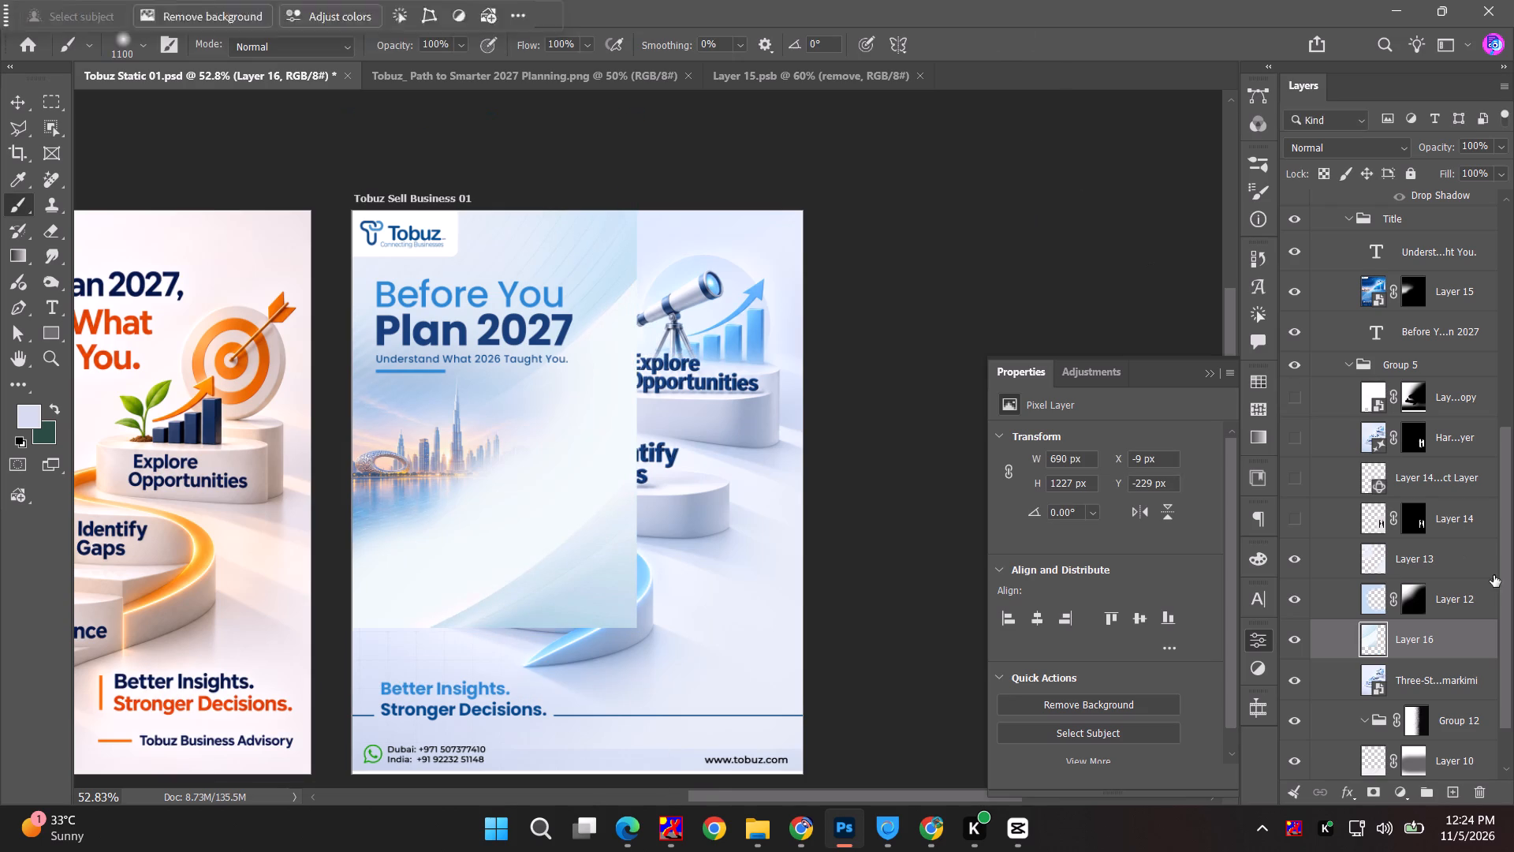
# Move the painted mask from Layer 12 back onto Layer 16.
pyautogui.moveTo(1410, 604); pyautogui.dragTo(1414, 670)
pyautogui.moveTo(1411, 681); pyautogui.dragTo(1412, 650)
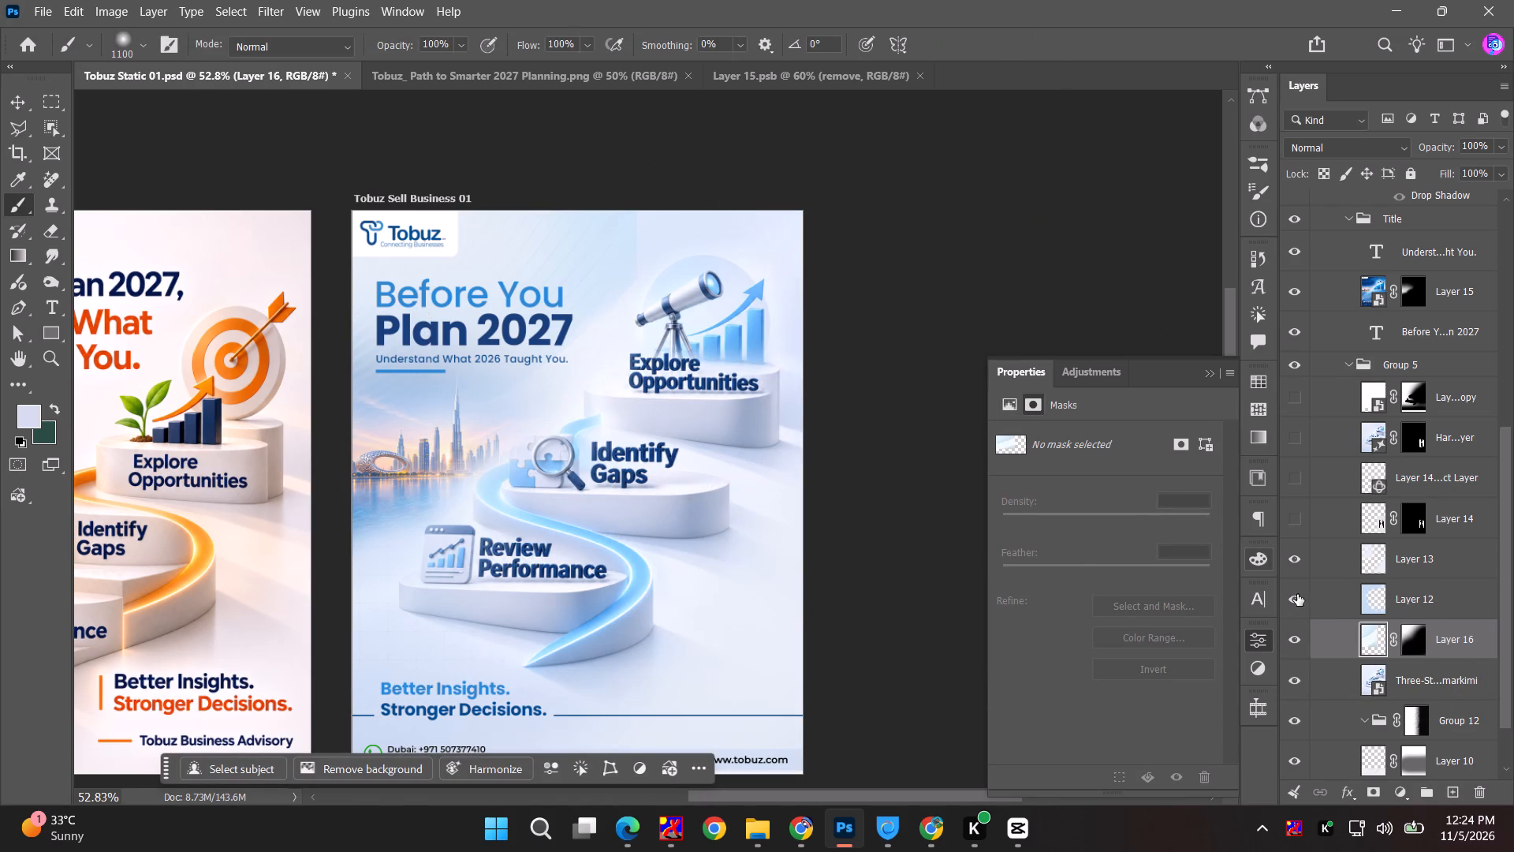
# Enlarge Layer 16 to about 109% and shift it down to about Y -152 px, along the artboard's left side.
pyautogui.click(1374, 630)
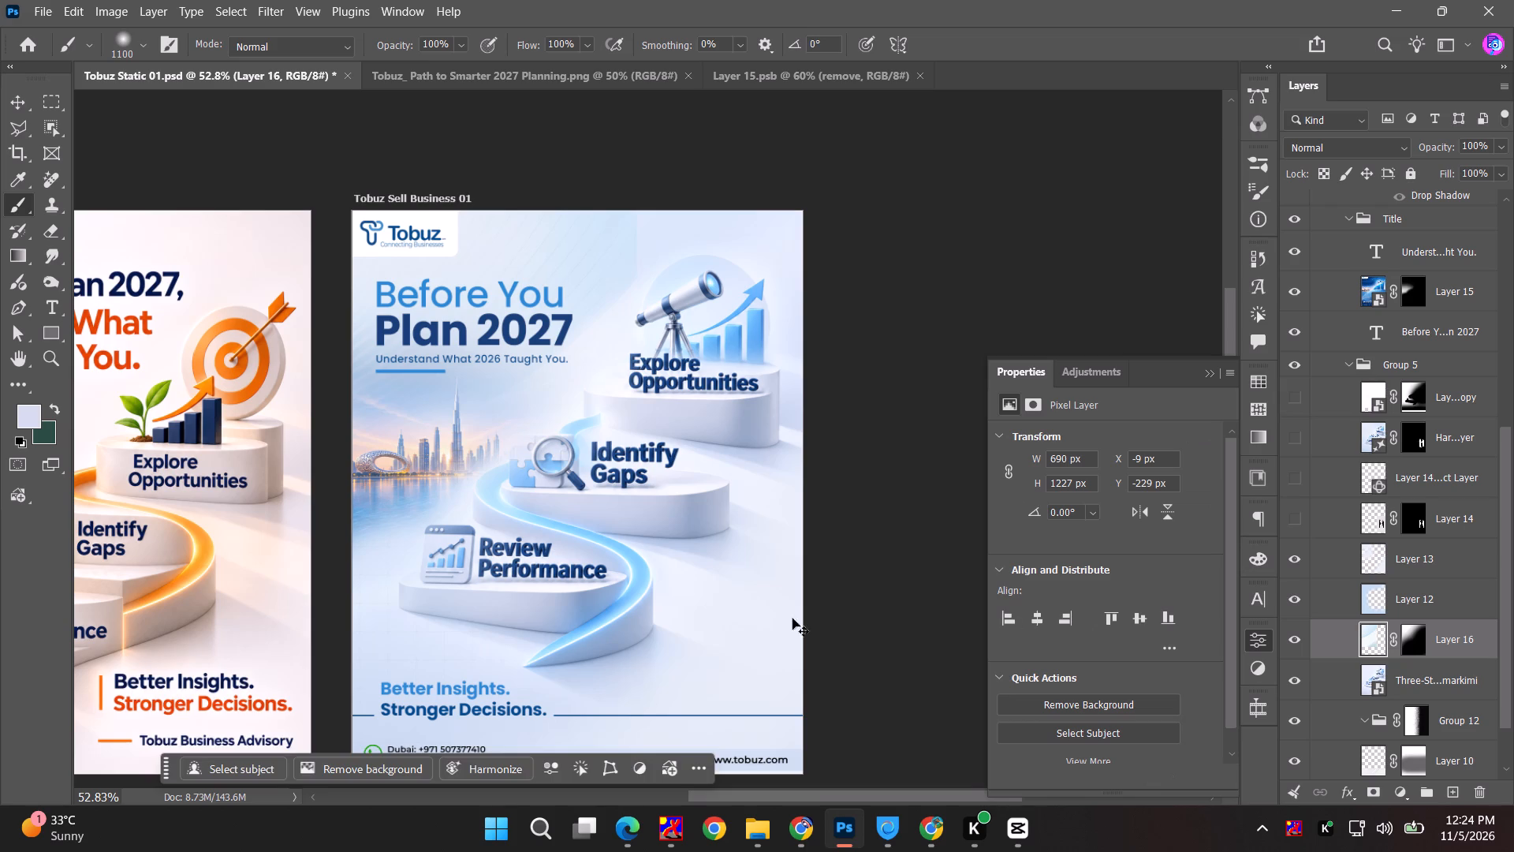
pyautogui.hotkey('ctrl', 't')
pyautogui.keyDown('shift'); pyautogui.moveTo(633, 375); pyautogui.dragTo(662, 410); pyautogui.keyUp('shift')
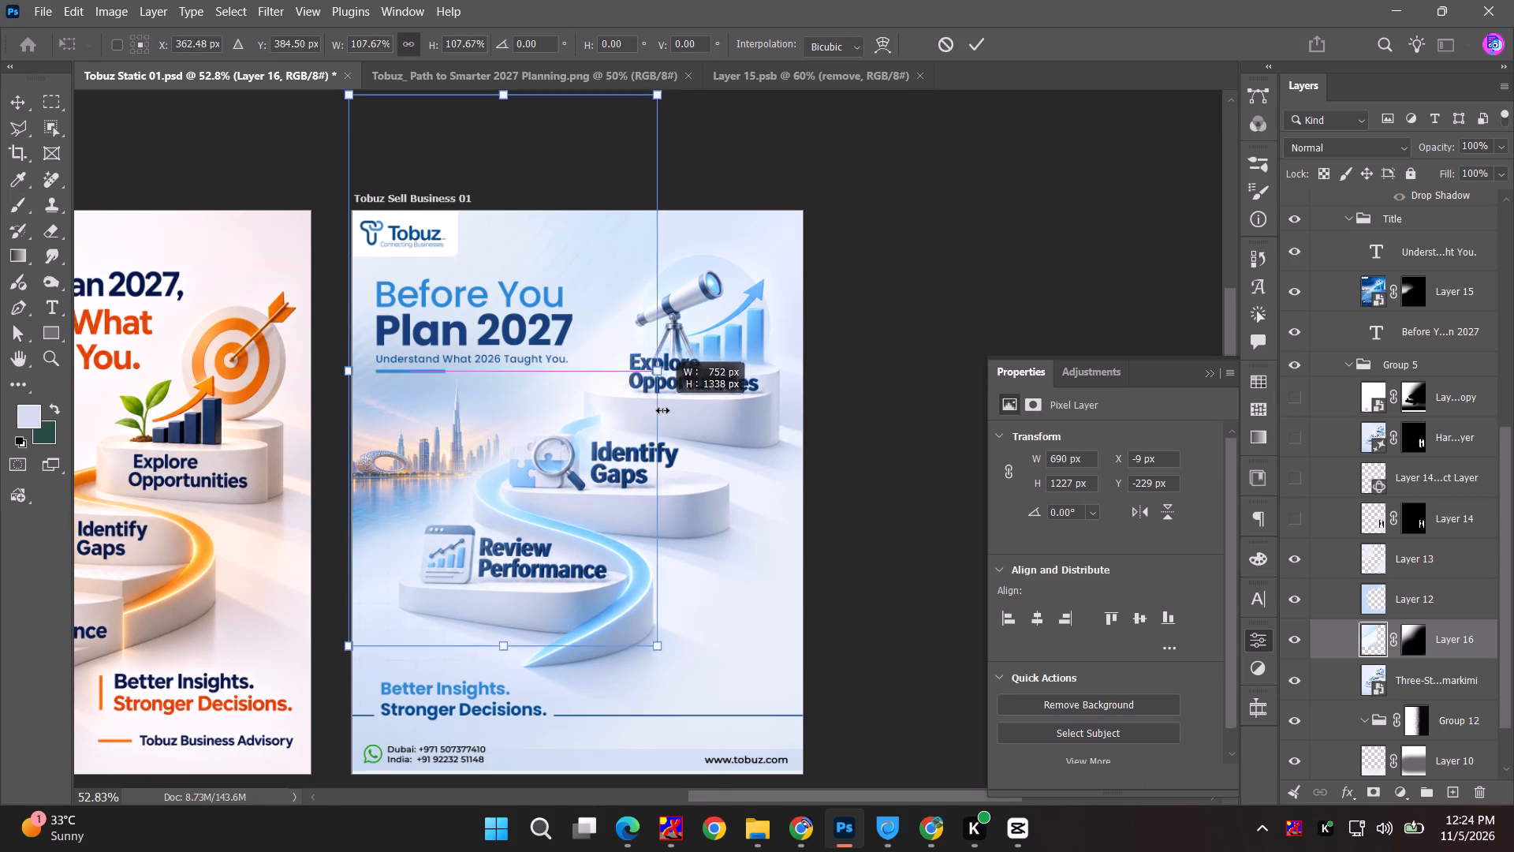
pyautogui.keyDown('shift'); pyautogui.moveTo(662, 410); pyautogui.dragTo(659, 409); pyautogui.keyUp('shift')
pyautogui.moveTo(557, 349); pyautogui.dragTo(565, 410)
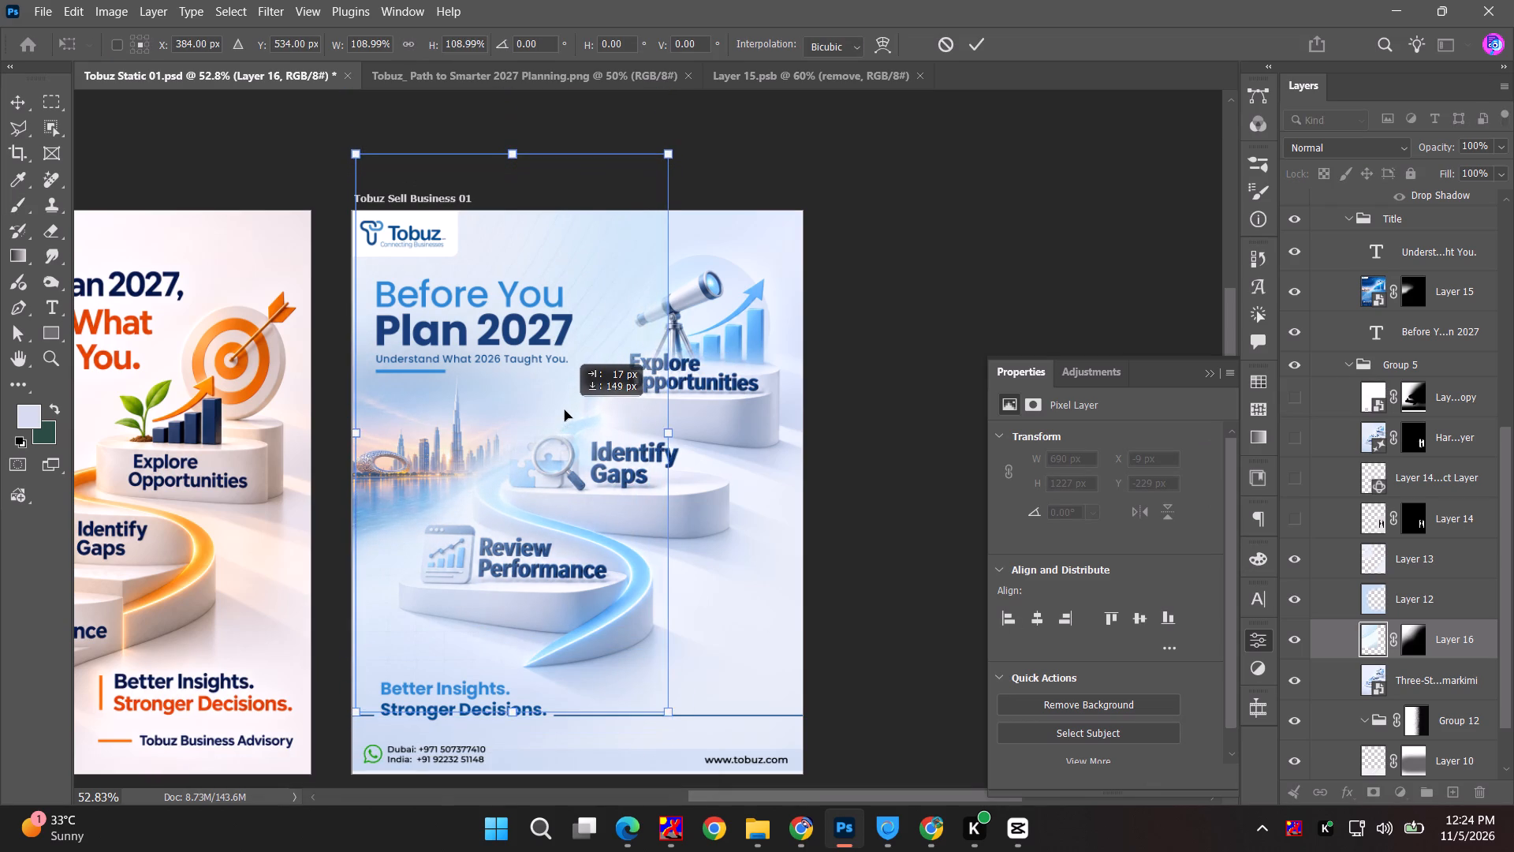
pyautogui.moveTo(565, 410); pyautogui.dragTo(565, 404)
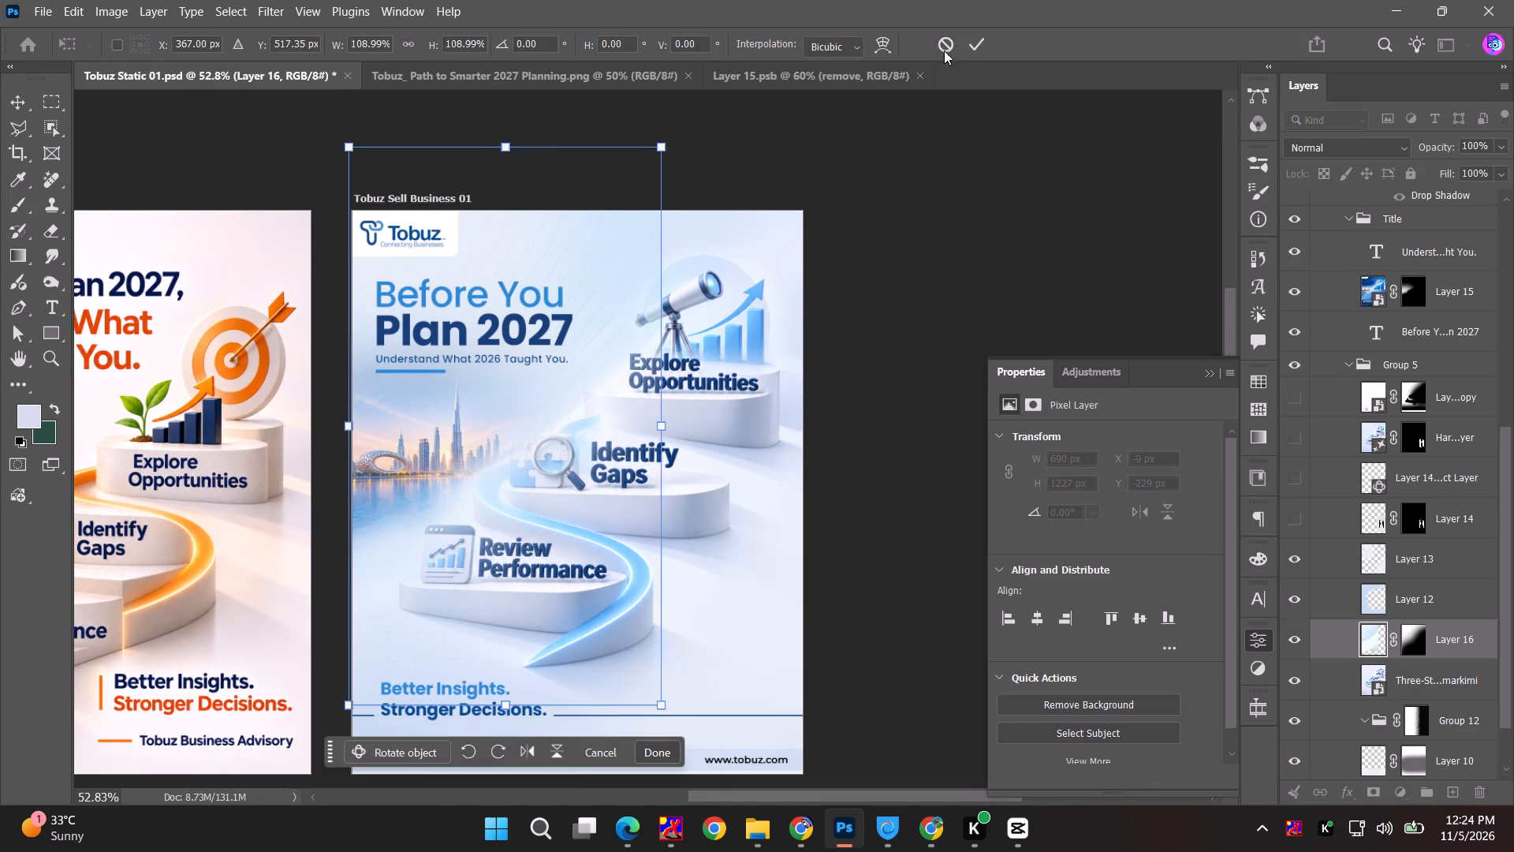
pyautogui.click(990, 40)
pyautogui.click(1005, 184)
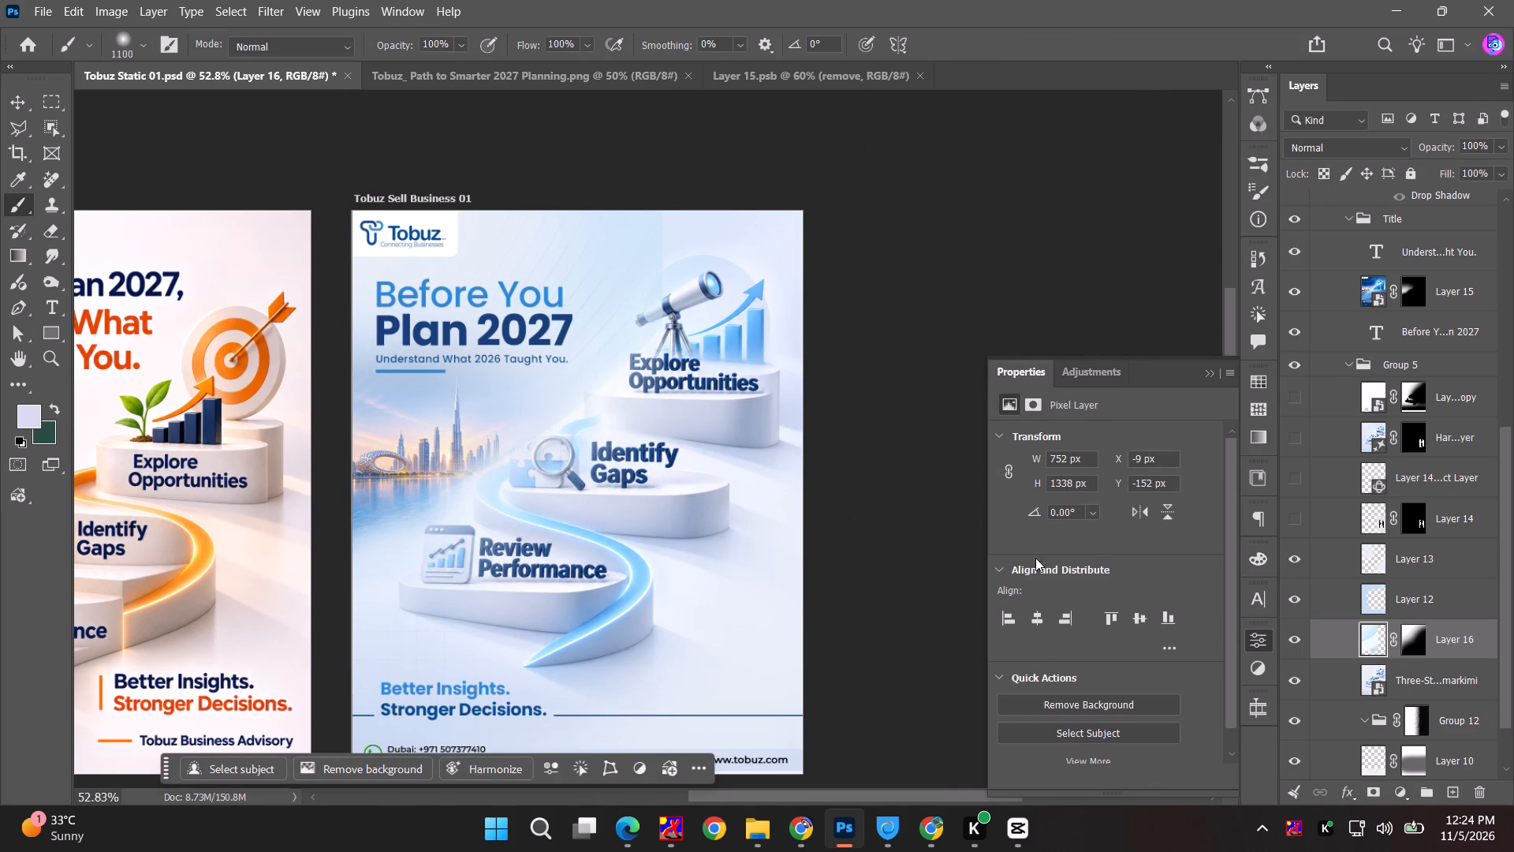
# Paint black at brush size 700 on Layer 16's mask around the telescope and the artboard's upper-right area.
pyautogui.click(1404, 638)
pyautogui.press('b')
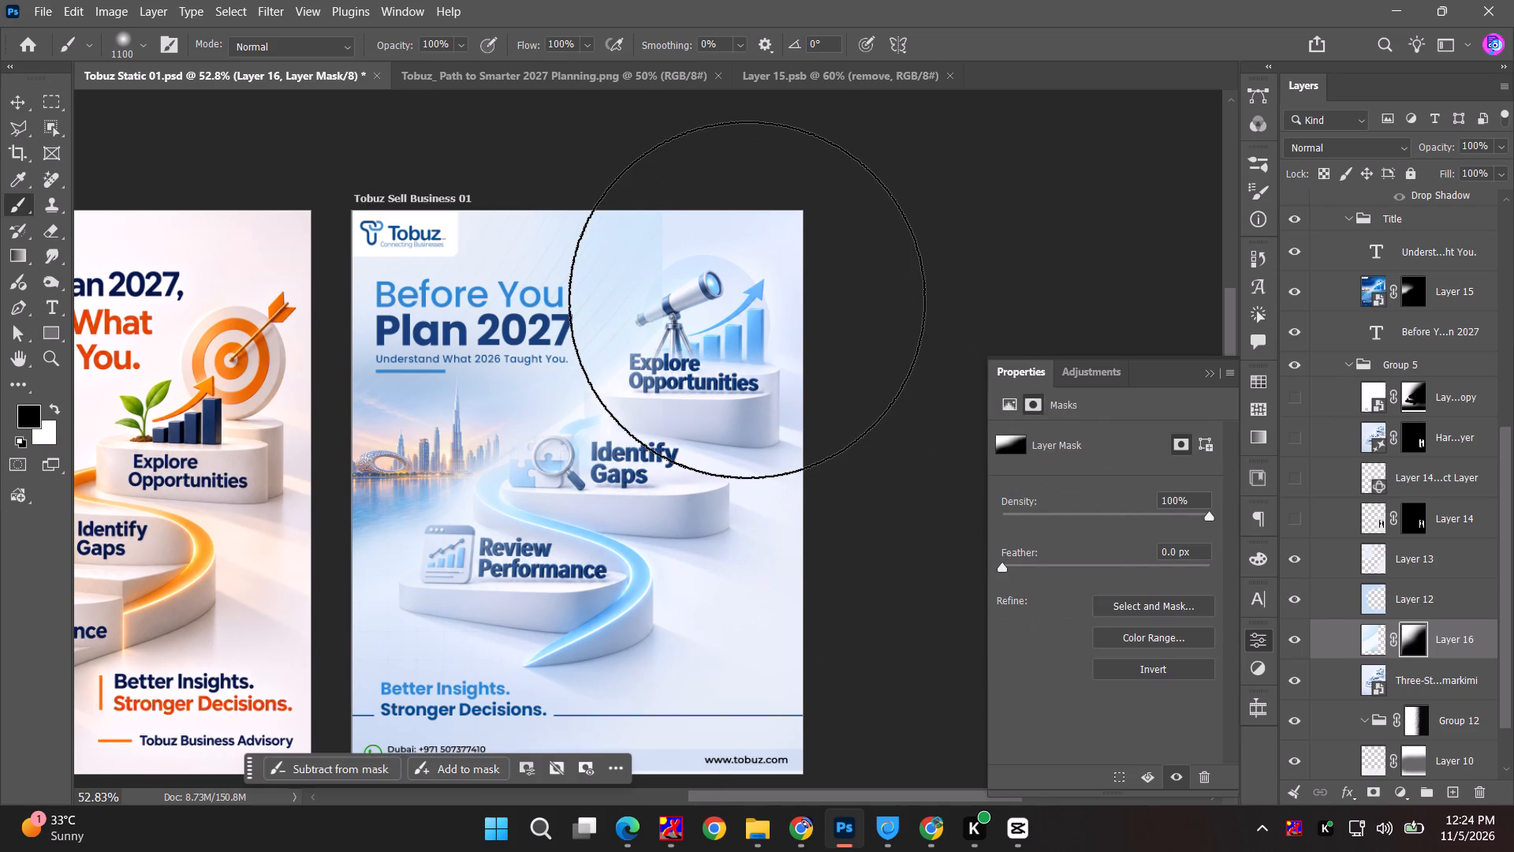
pyautogui.write('[[')
pyautogui.press('[')
pyautogui.press('[')
pyautogui.moveTo(714, 234); pyautogui.dragTo(739, 482)
pyautogui.click(745, 218)
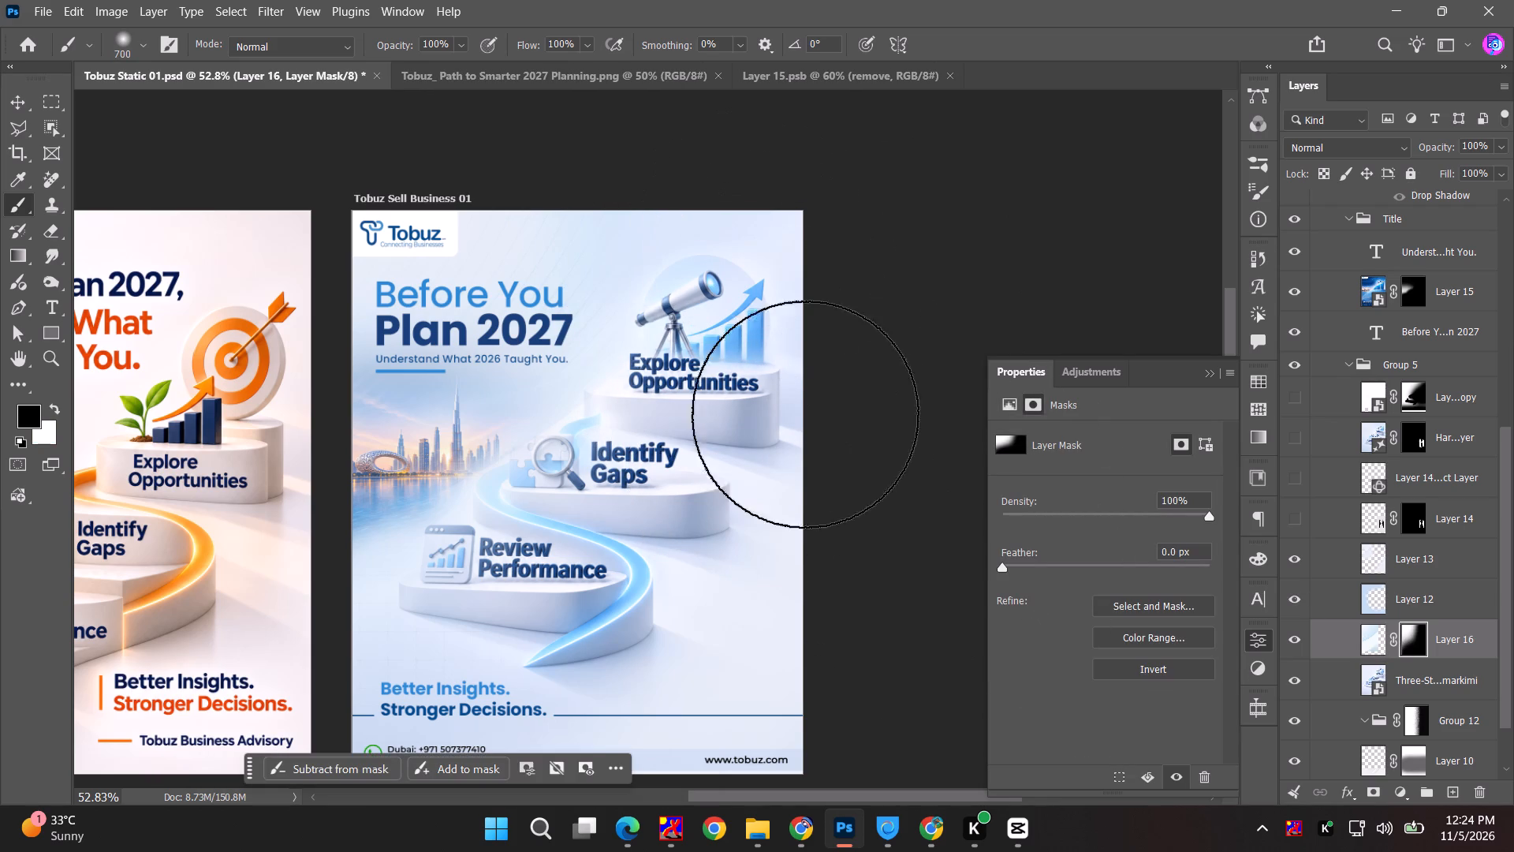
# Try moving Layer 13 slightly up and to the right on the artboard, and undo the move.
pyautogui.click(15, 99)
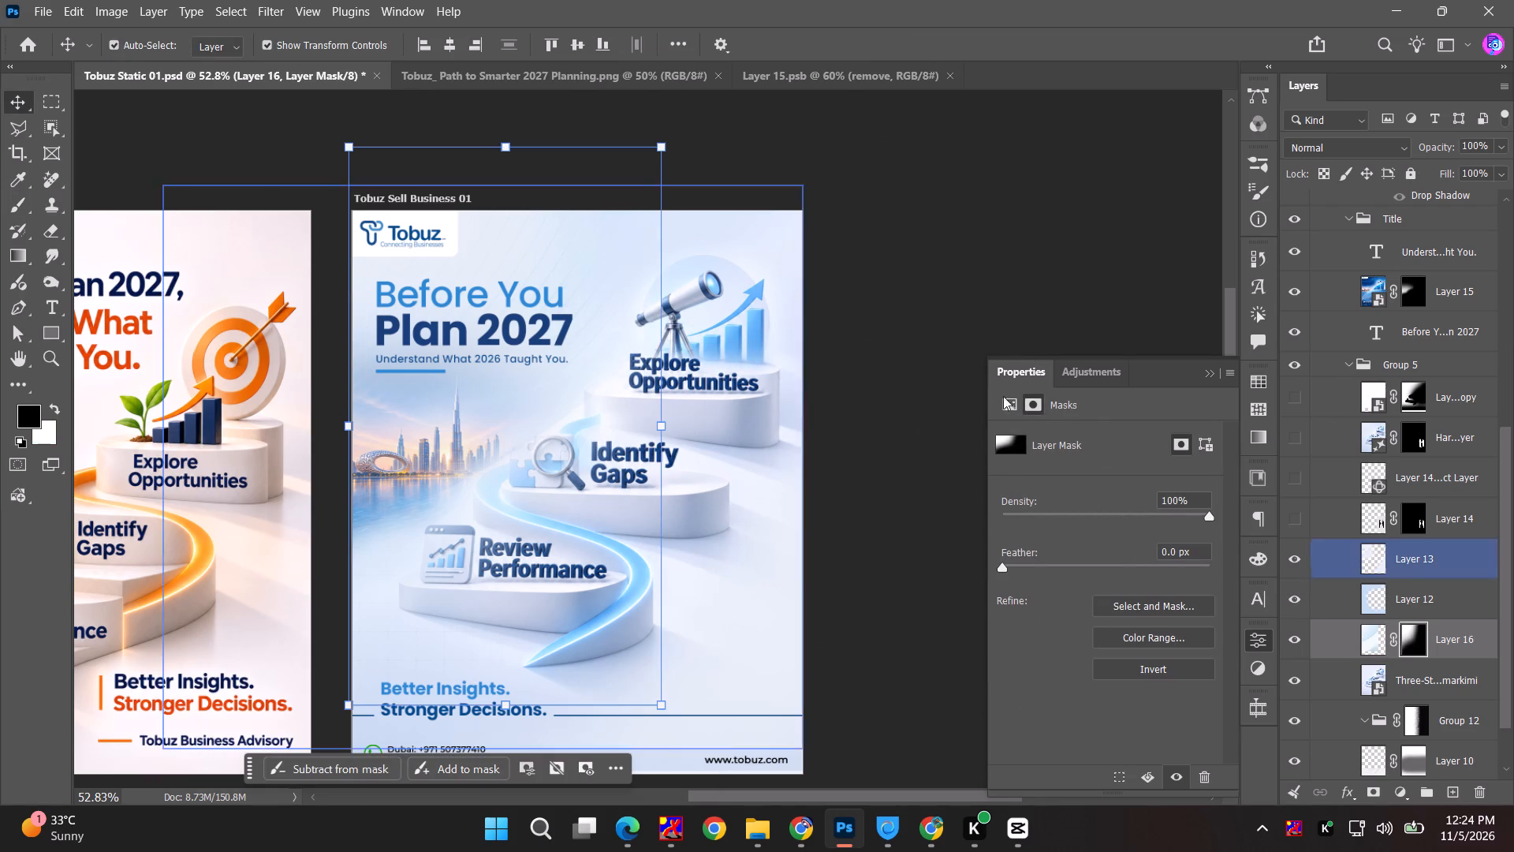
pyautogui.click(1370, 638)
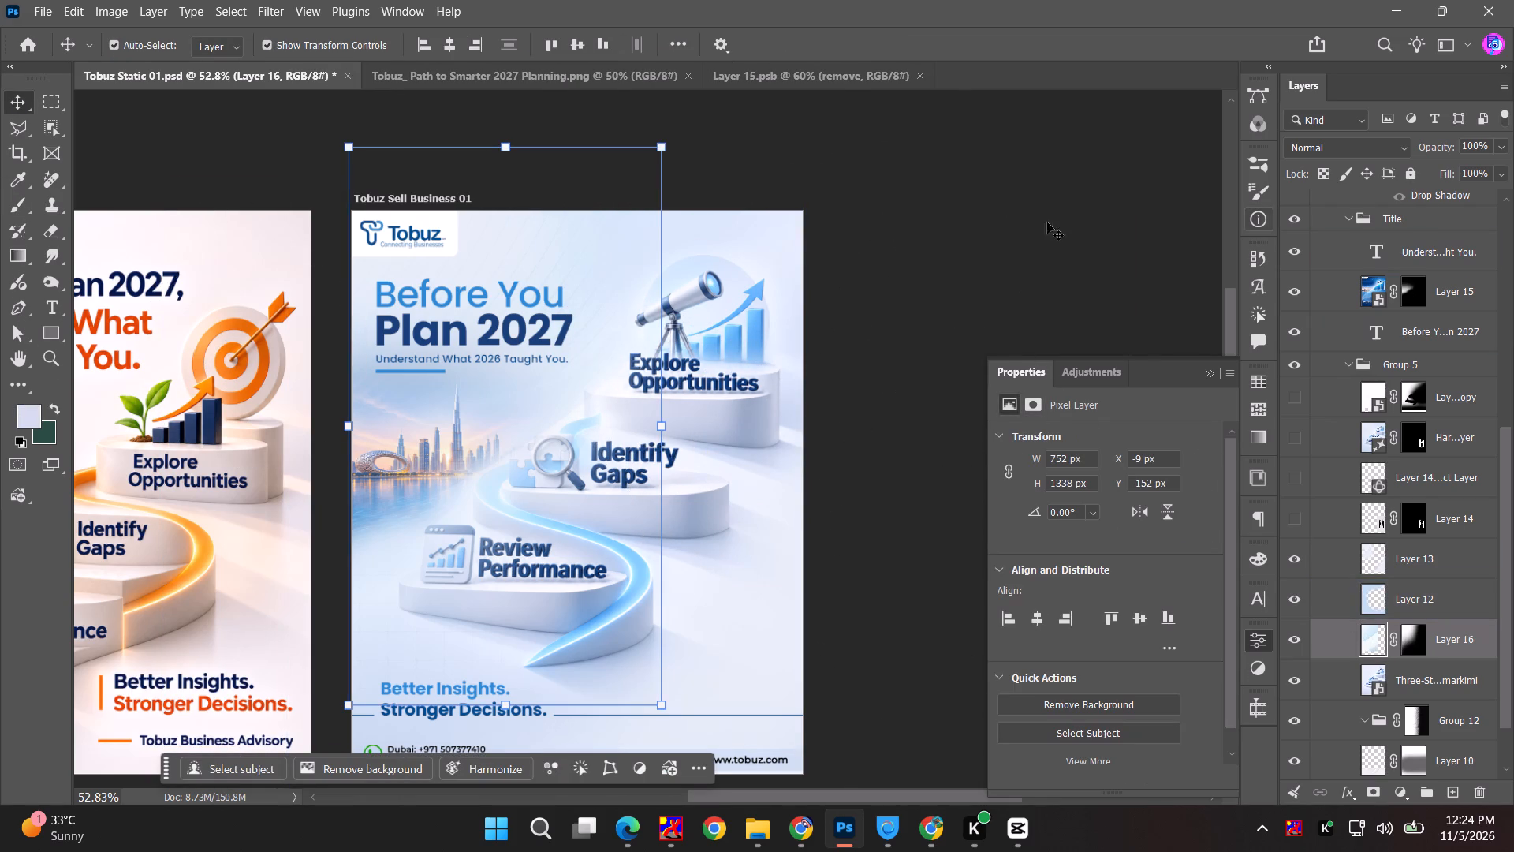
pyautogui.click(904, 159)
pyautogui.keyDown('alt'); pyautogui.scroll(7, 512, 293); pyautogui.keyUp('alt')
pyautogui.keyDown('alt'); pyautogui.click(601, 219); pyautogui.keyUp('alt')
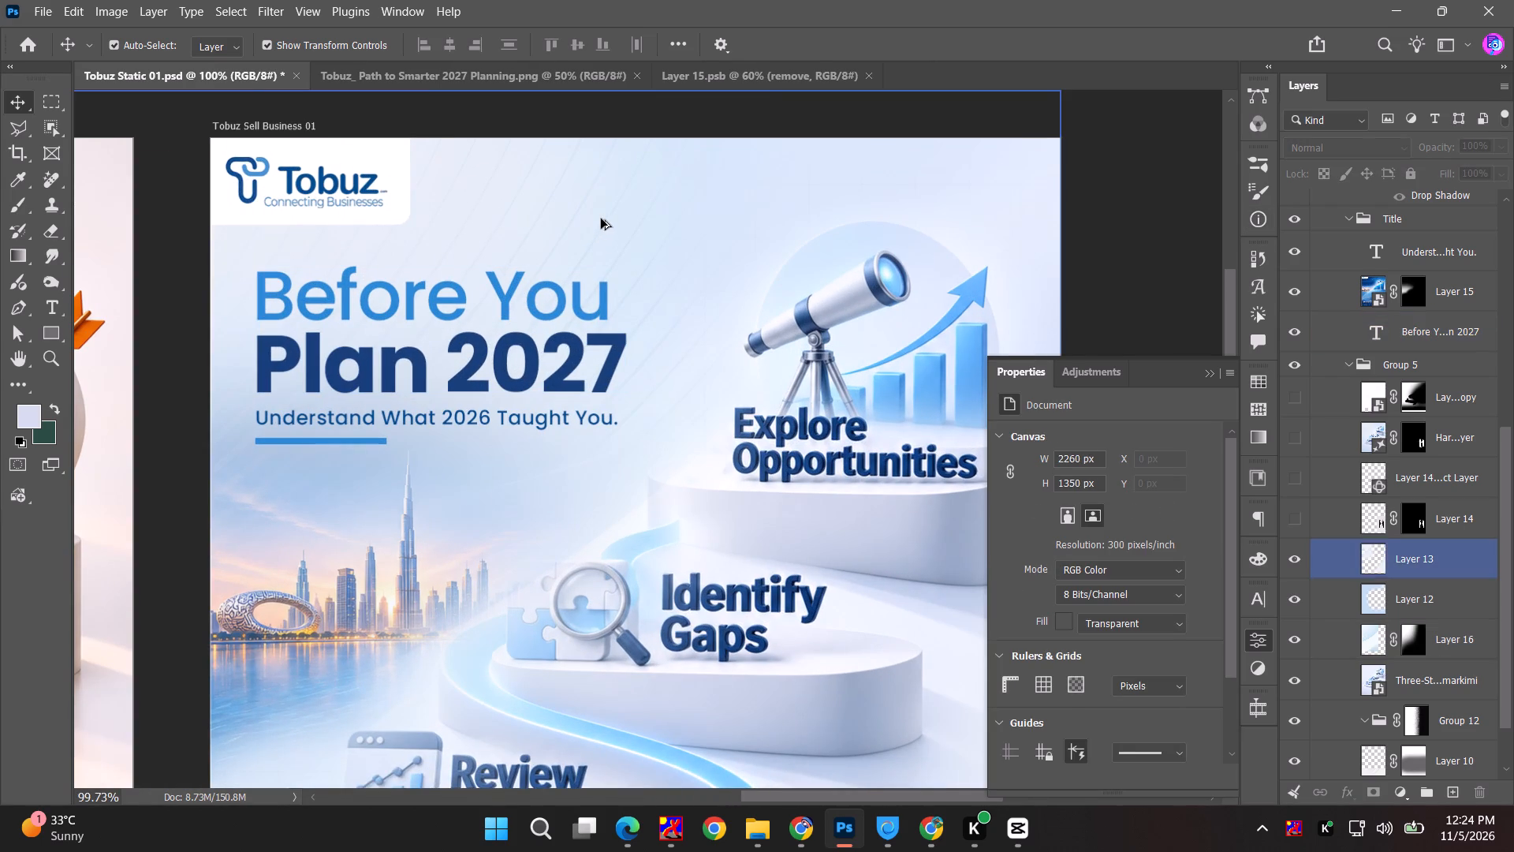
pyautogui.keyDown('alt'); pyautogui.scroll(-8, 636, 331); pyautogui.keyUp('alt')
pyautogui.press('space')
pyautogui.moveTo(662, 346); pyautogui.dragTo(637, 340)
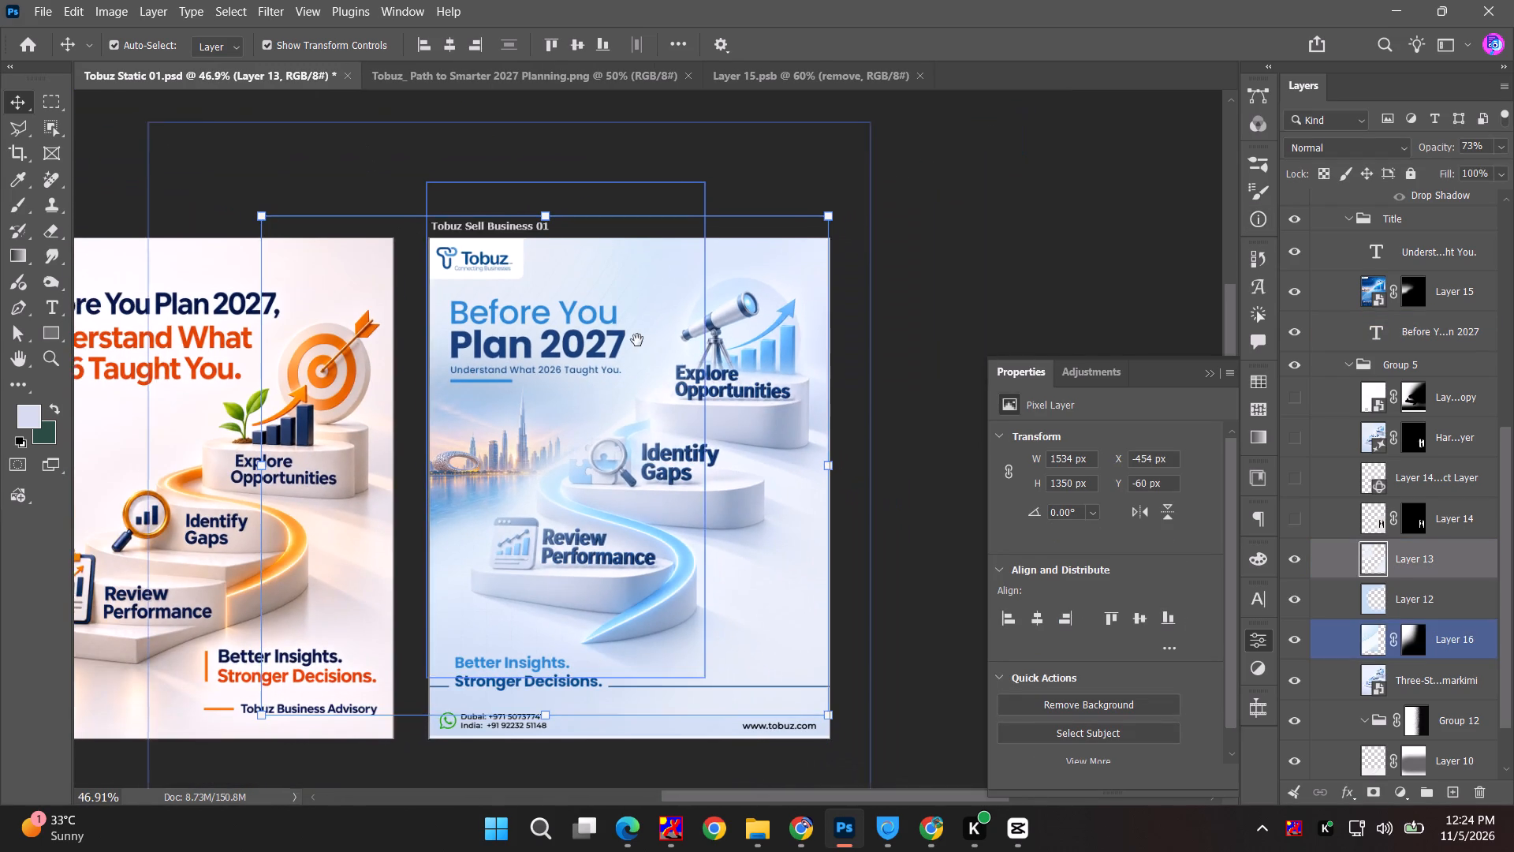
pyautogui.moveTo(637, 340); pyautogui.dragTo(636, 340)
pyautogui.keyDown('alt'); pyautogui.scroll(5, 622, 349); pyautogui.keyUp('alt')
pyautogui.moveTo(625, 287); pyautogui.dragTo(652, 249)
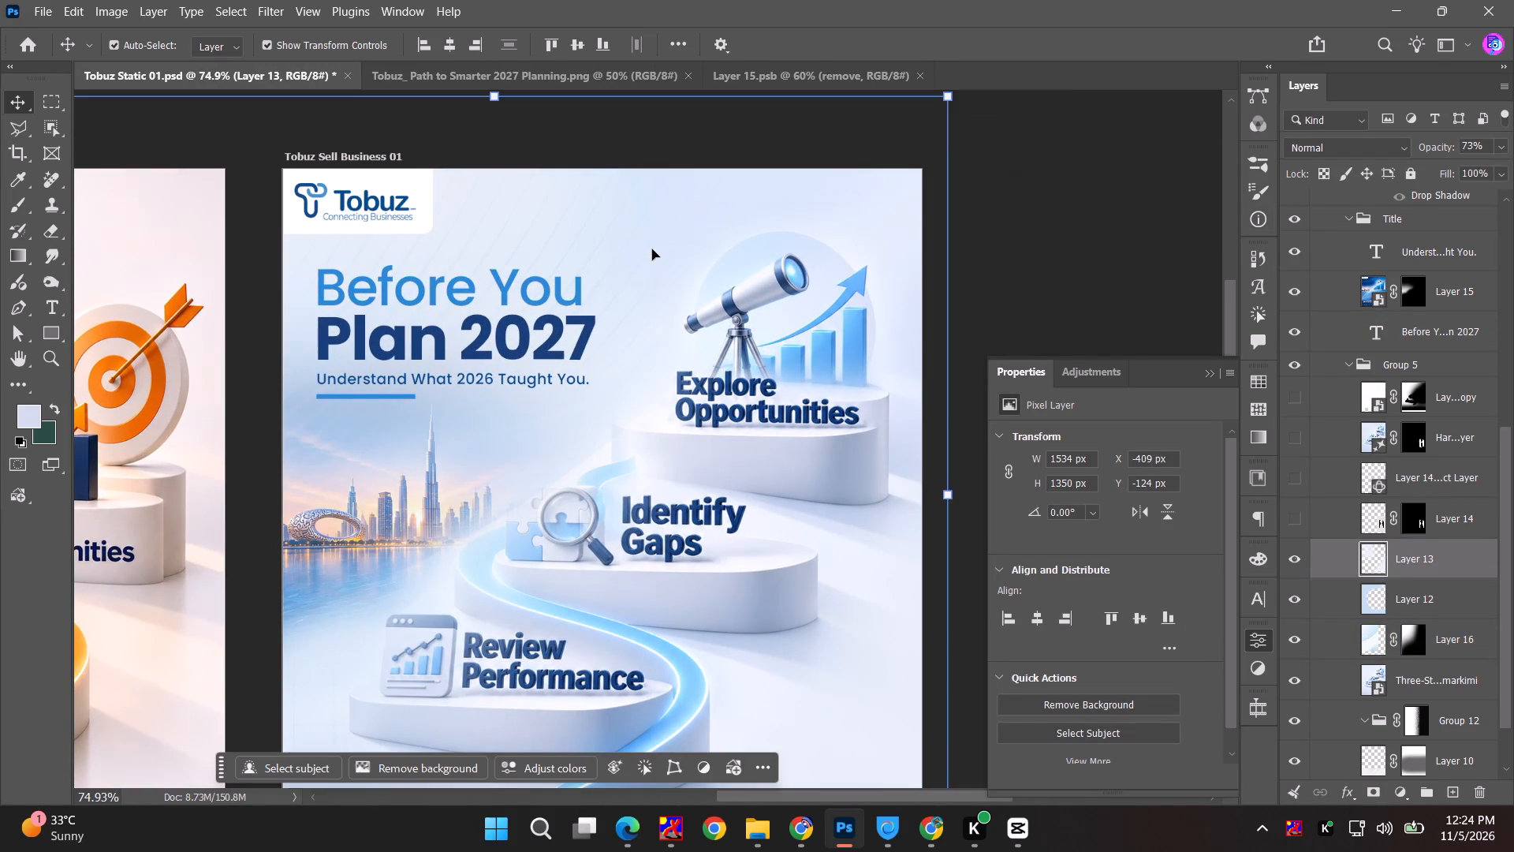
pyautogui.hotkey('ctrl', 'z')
# Move the Layer 16 curve image up to about Y -221 px behind the title.
pyautogui.click(1382, 644)
pyautogui.hotkey('ctrl', 't')
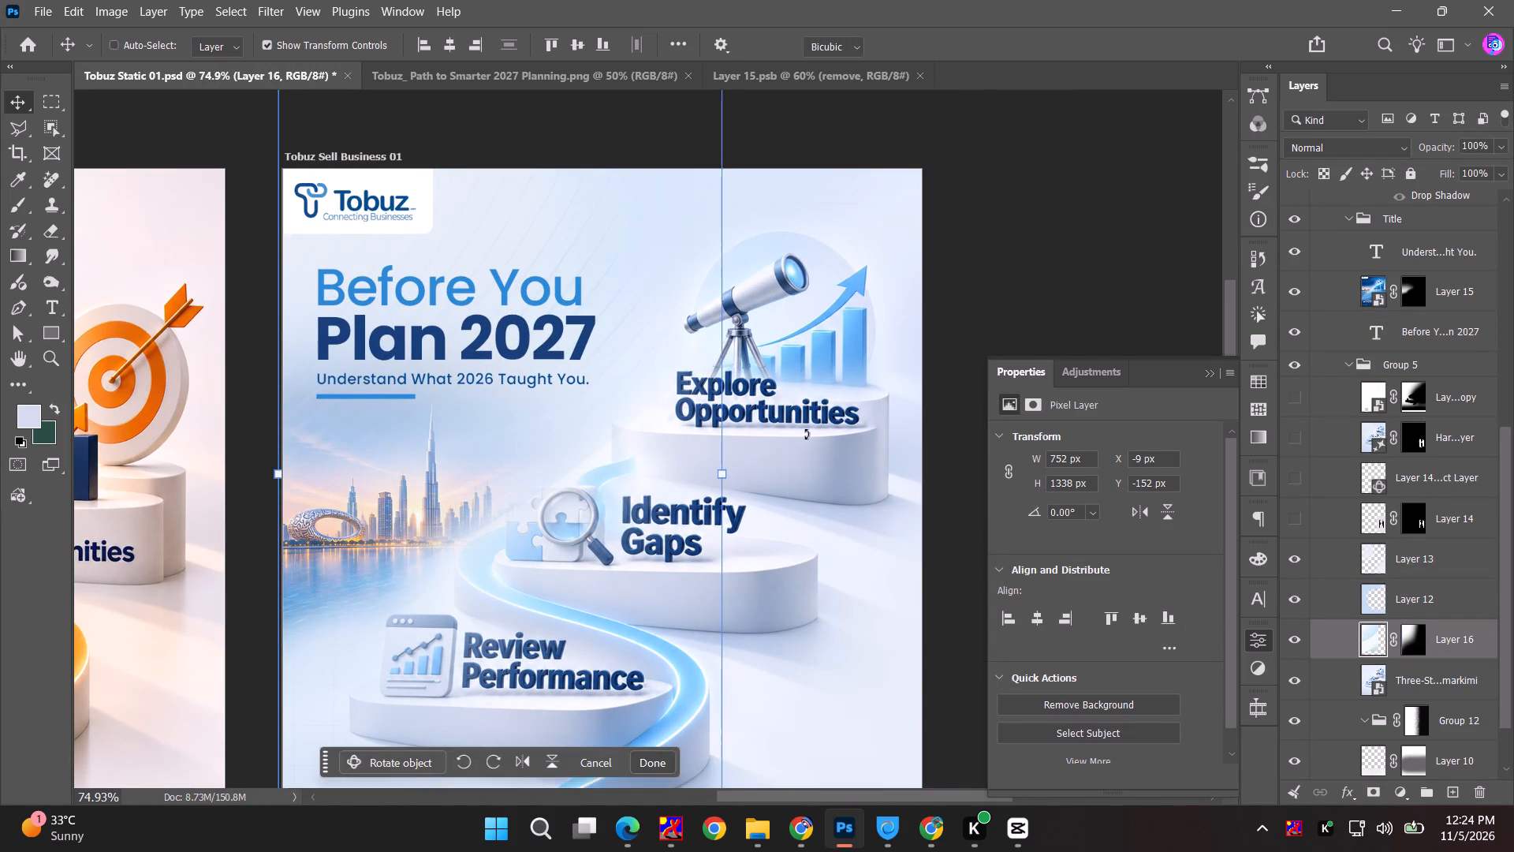
pyautogui.moveTo(625, 349); pyautogui.dragTo(630, 308)
pyautogui.click(972, 43)
pyautogui.click(1012, 146)
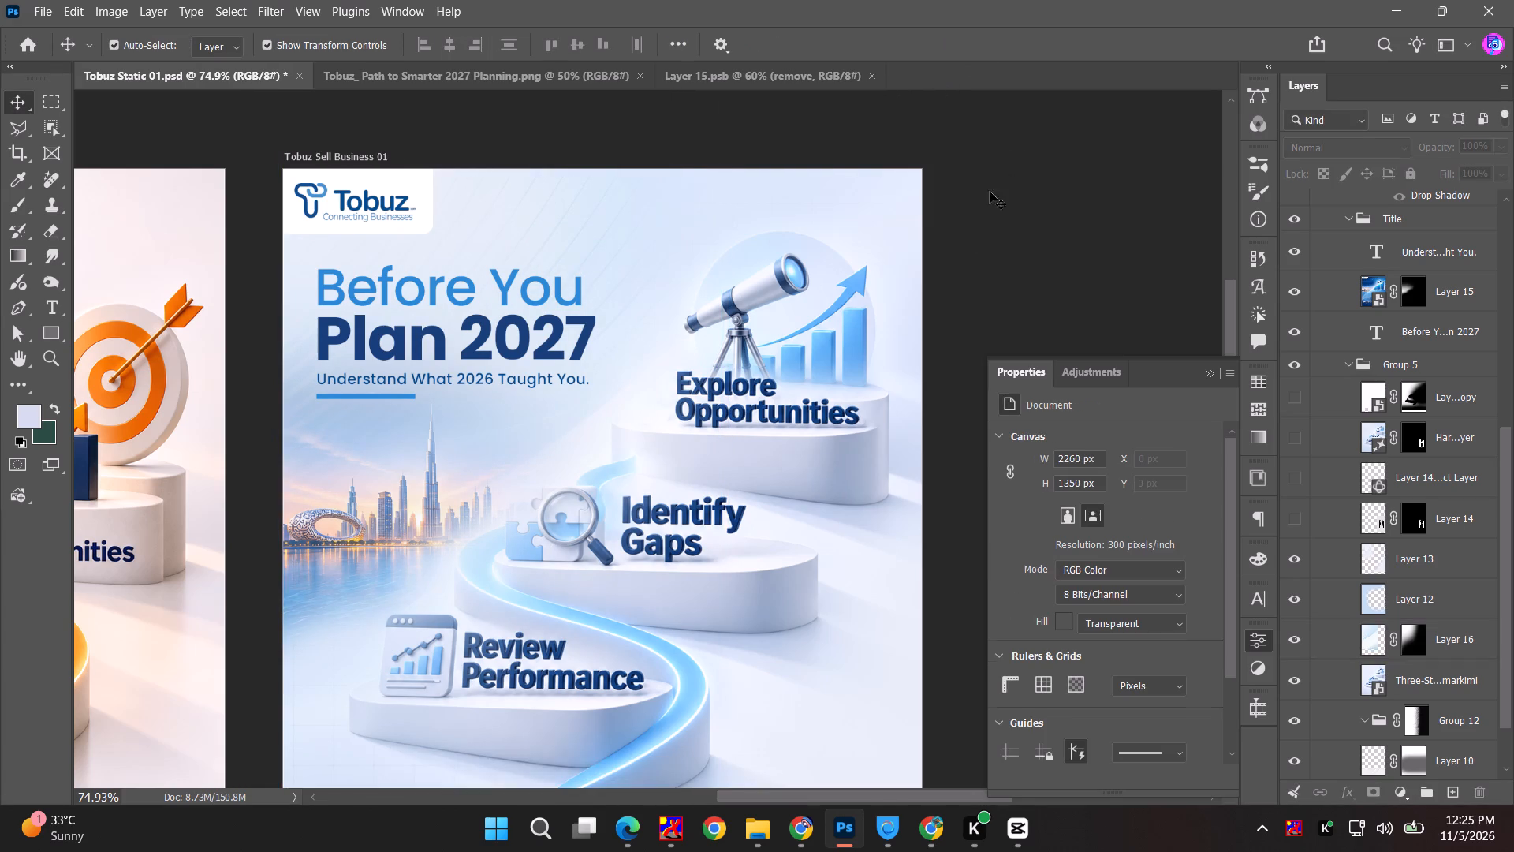
# Examine how the curved lines blend across the whole Tobuz Sell Business 01 artboard.
pyautogui.keyDown('alt'); pyautogui.scroll(-3, 966, 256); pyautogui.keyUp('alt')
pyautogui.press('space')
pyautogui.press('space')
pyautogui.press('space')
pyautogui.press('space')
pyautogui.press('space')
pyautogui.press('space')
pyautogui.moveTo(938, 305); pyautogui.dragTo(912, 227)
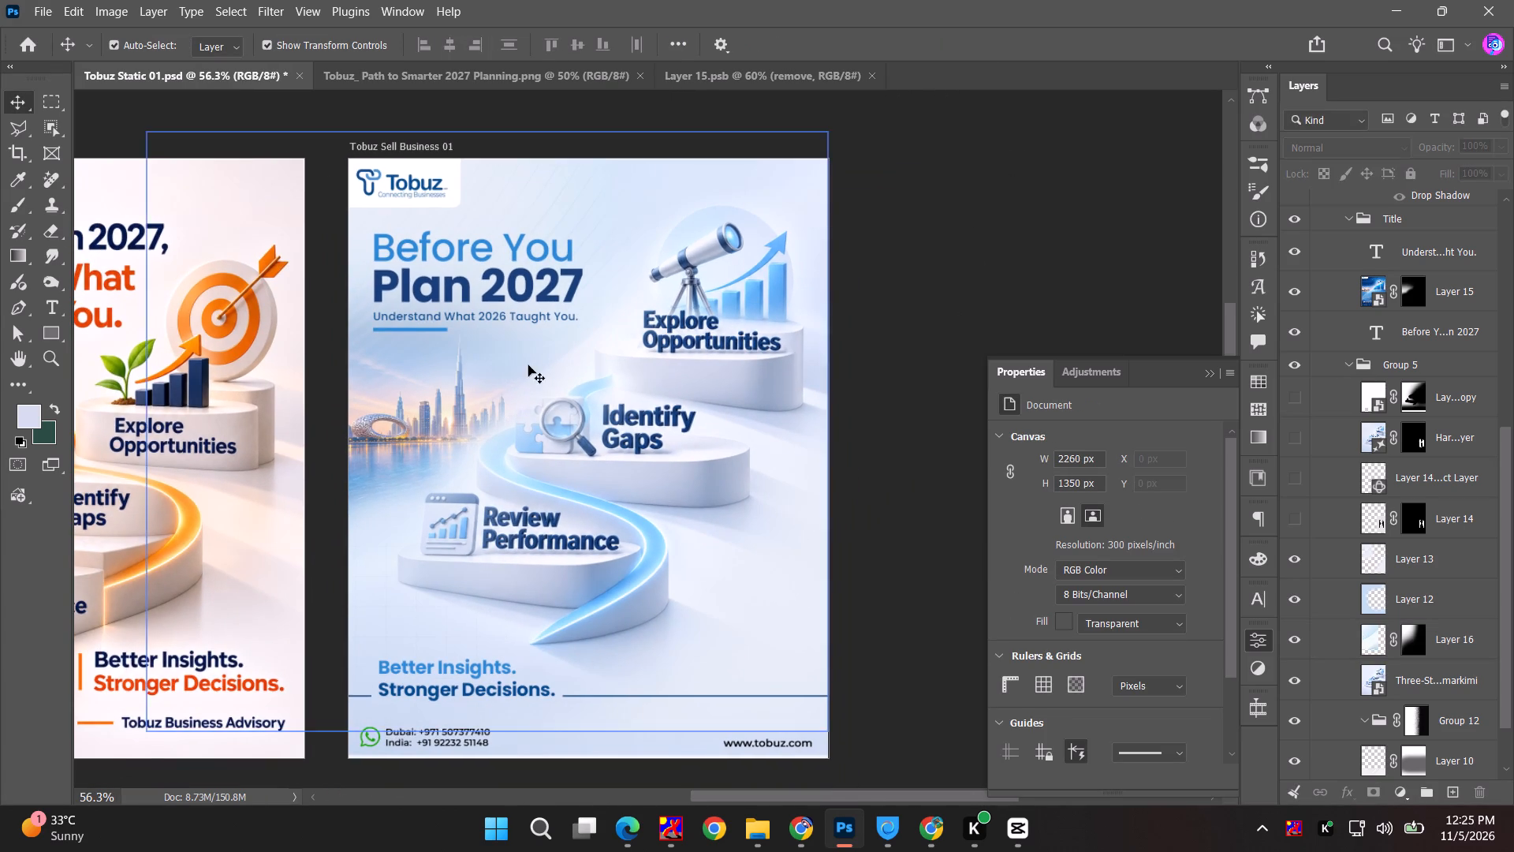
pyautogui.press('space')
pyautogui.press('space')
pyautogui.press('space')
pyautogui.press('space')
pyautogui.press('space')
pyautogui.moveTo(501, 532); pyautogui.dragTo(498, 454)
pyautogui.click(860, 263)
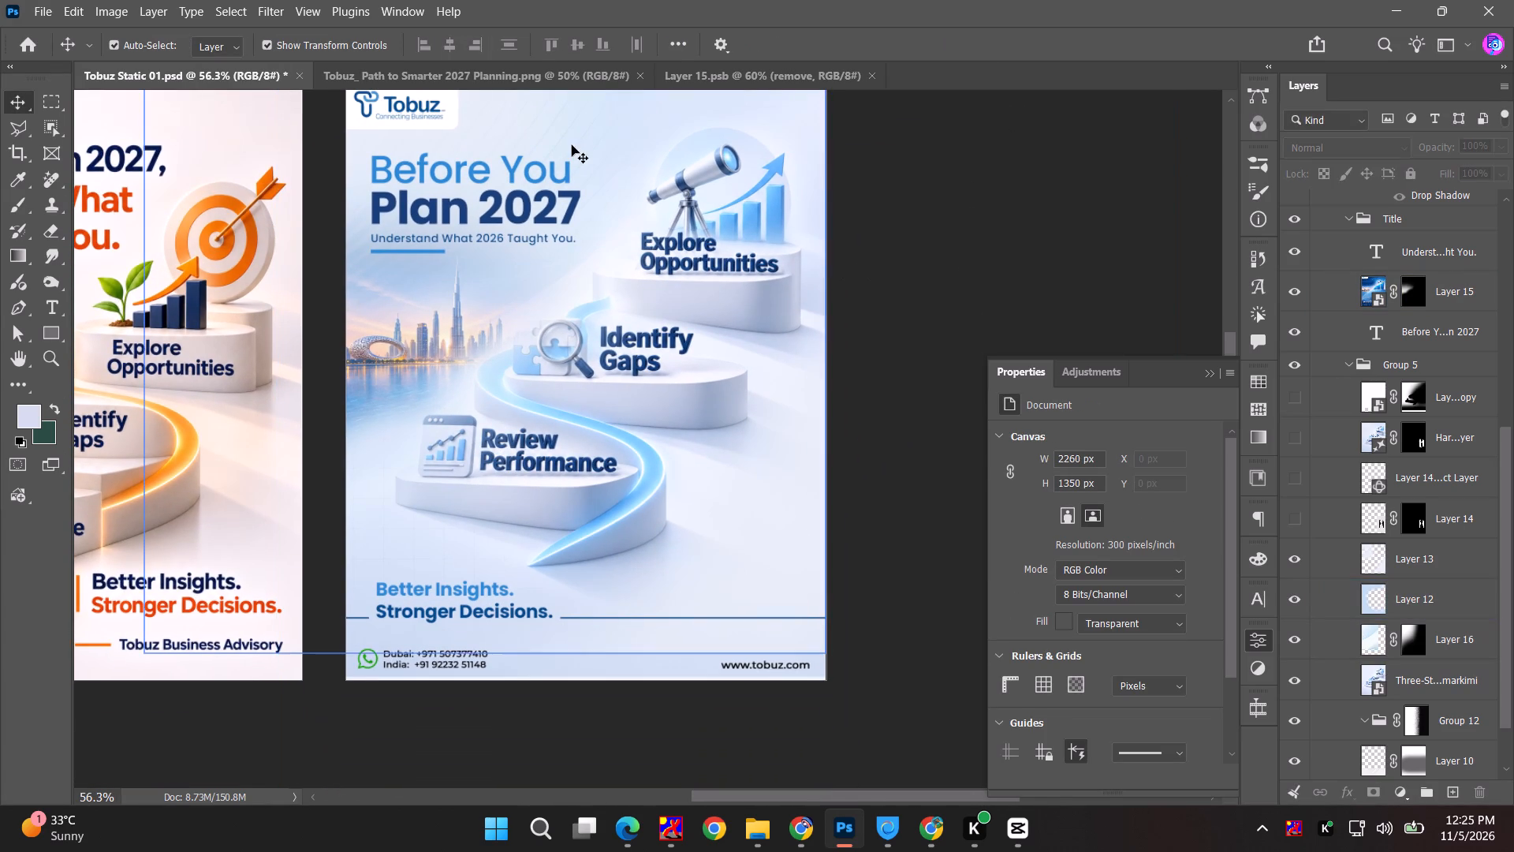
# Duplicate Layer 16, shift the copy toward the artboard's lower right and rotate it 180°.
pyautogui.click(566, 134)
pyautogui.click(1446, 630)
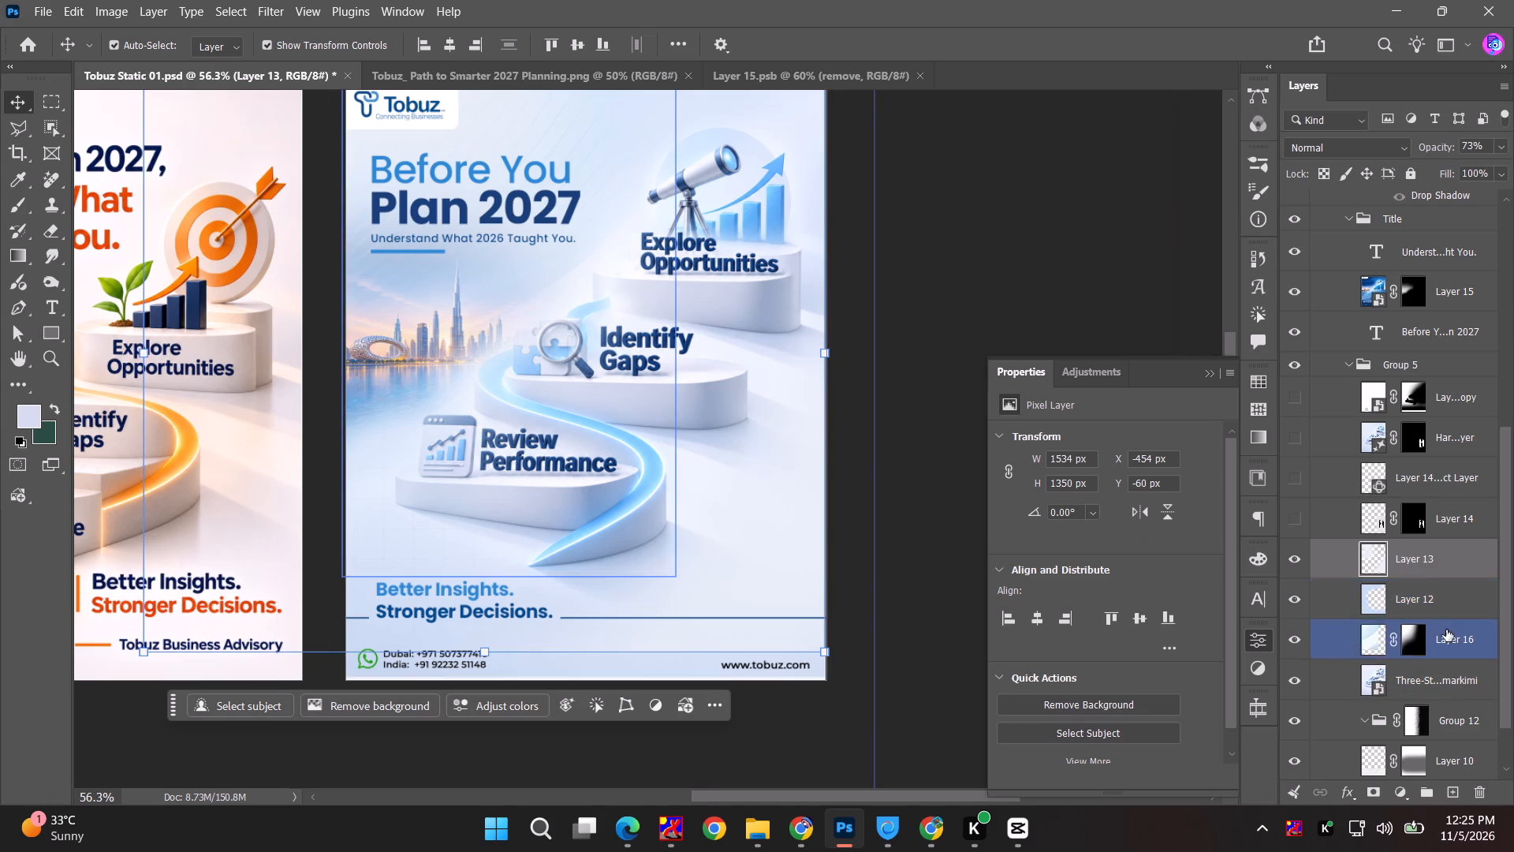
pyautogui.hotkey('ctrl', 'j')
pyautogui.hotkey('ctrl', 't')
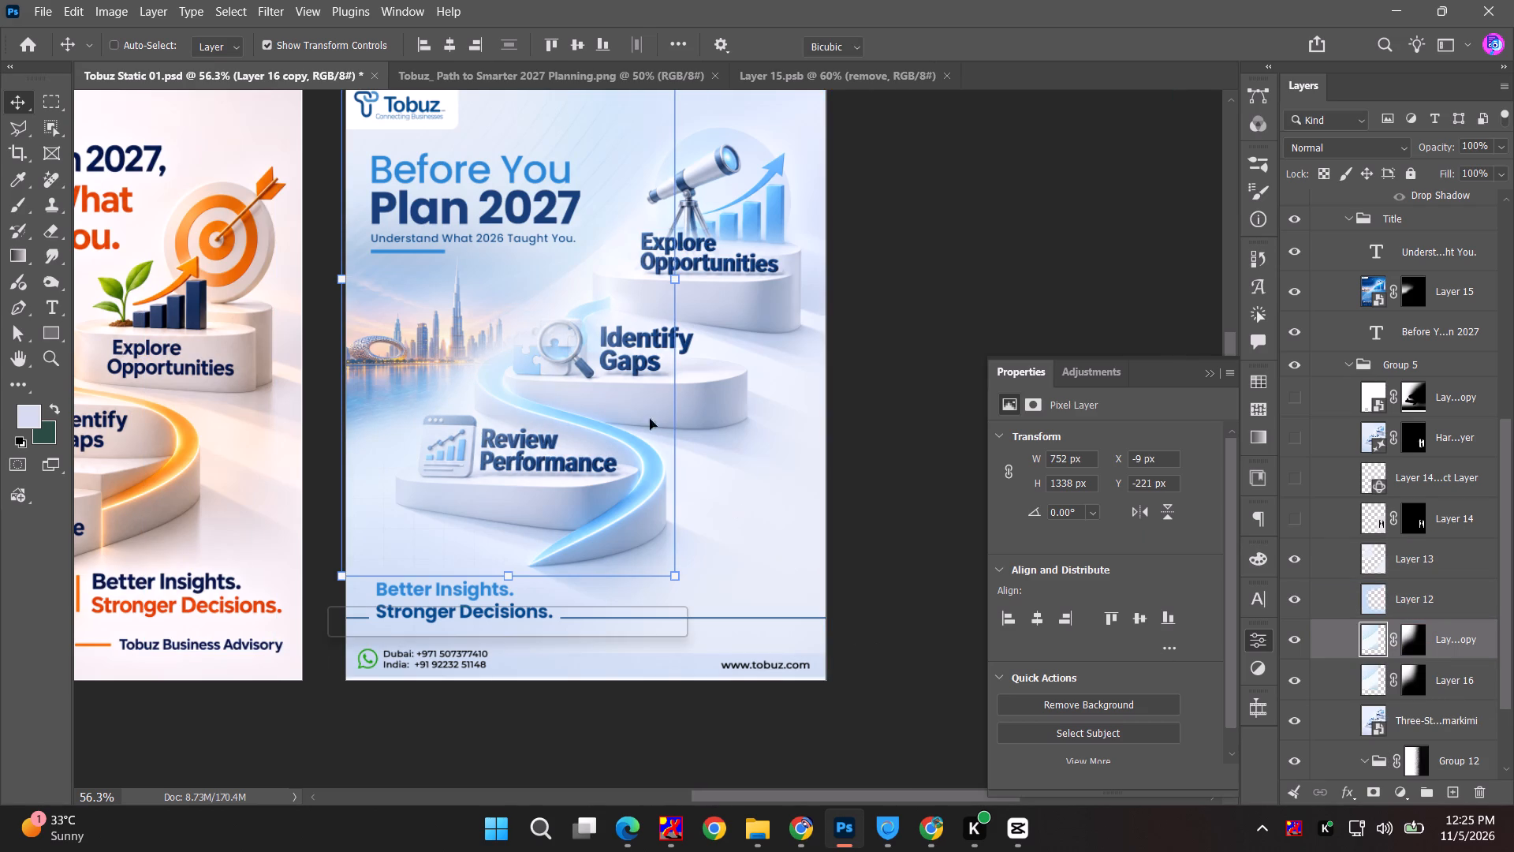
pyautogui.moveTo(567, 301); pyautogui.dragTo(748, 682)
pyautogui.moveTo(882, 354); pyautogui.dragTo(677, 850)
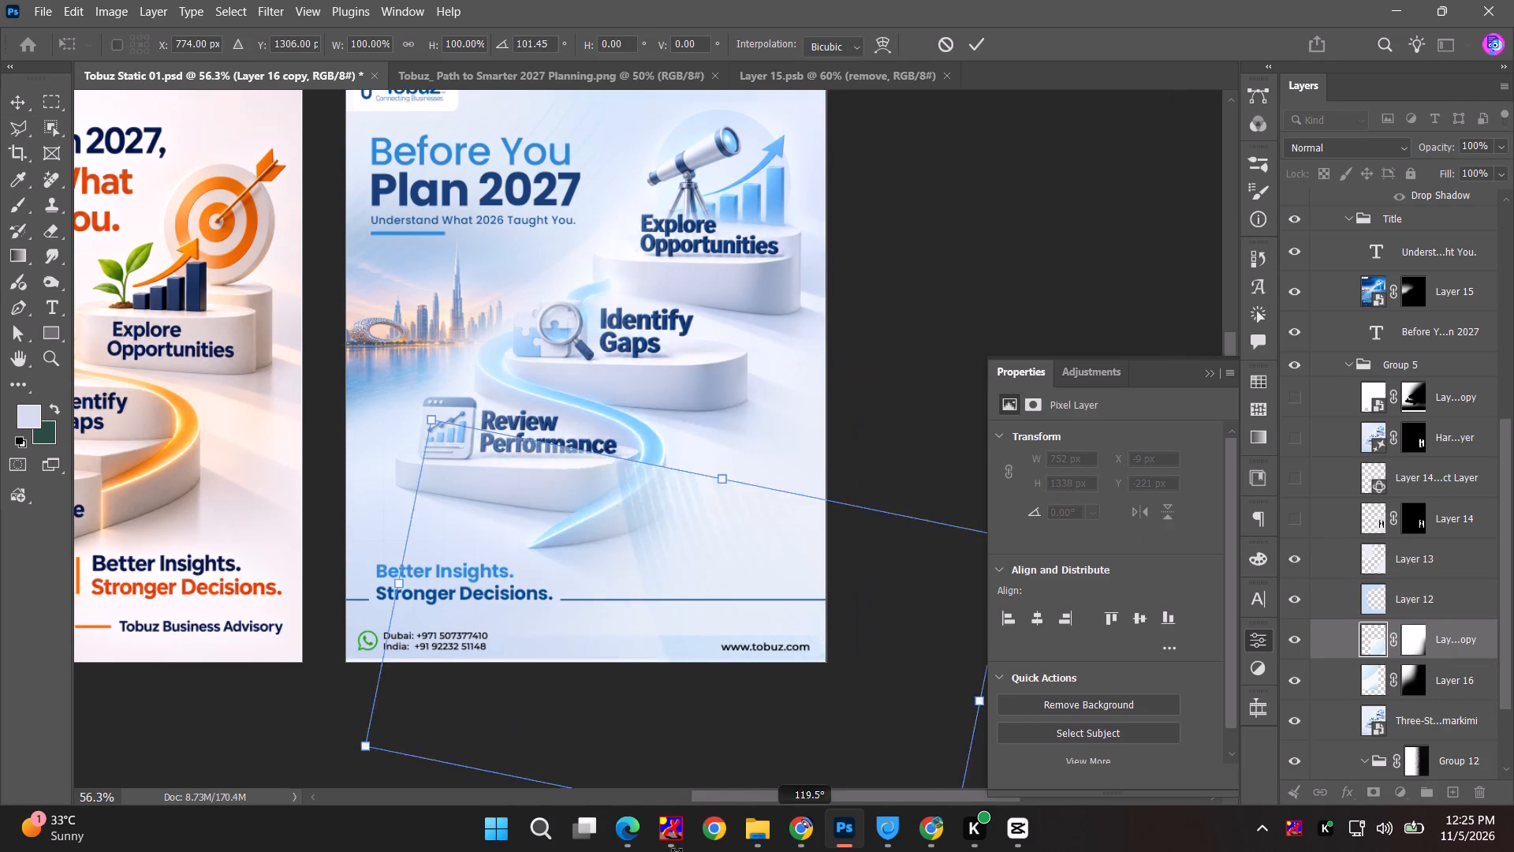
pyautogui.moveTo(677, 850); pyautogui.dragTo(474, 754)
# Position the rotated Layer 16 copy over the artboard's lower-right area, centred at about X 818, Y 1013 px, and apply the transform.
pyautogui.moveTo(657, 636); pyautogui.dragTo(613, 487)
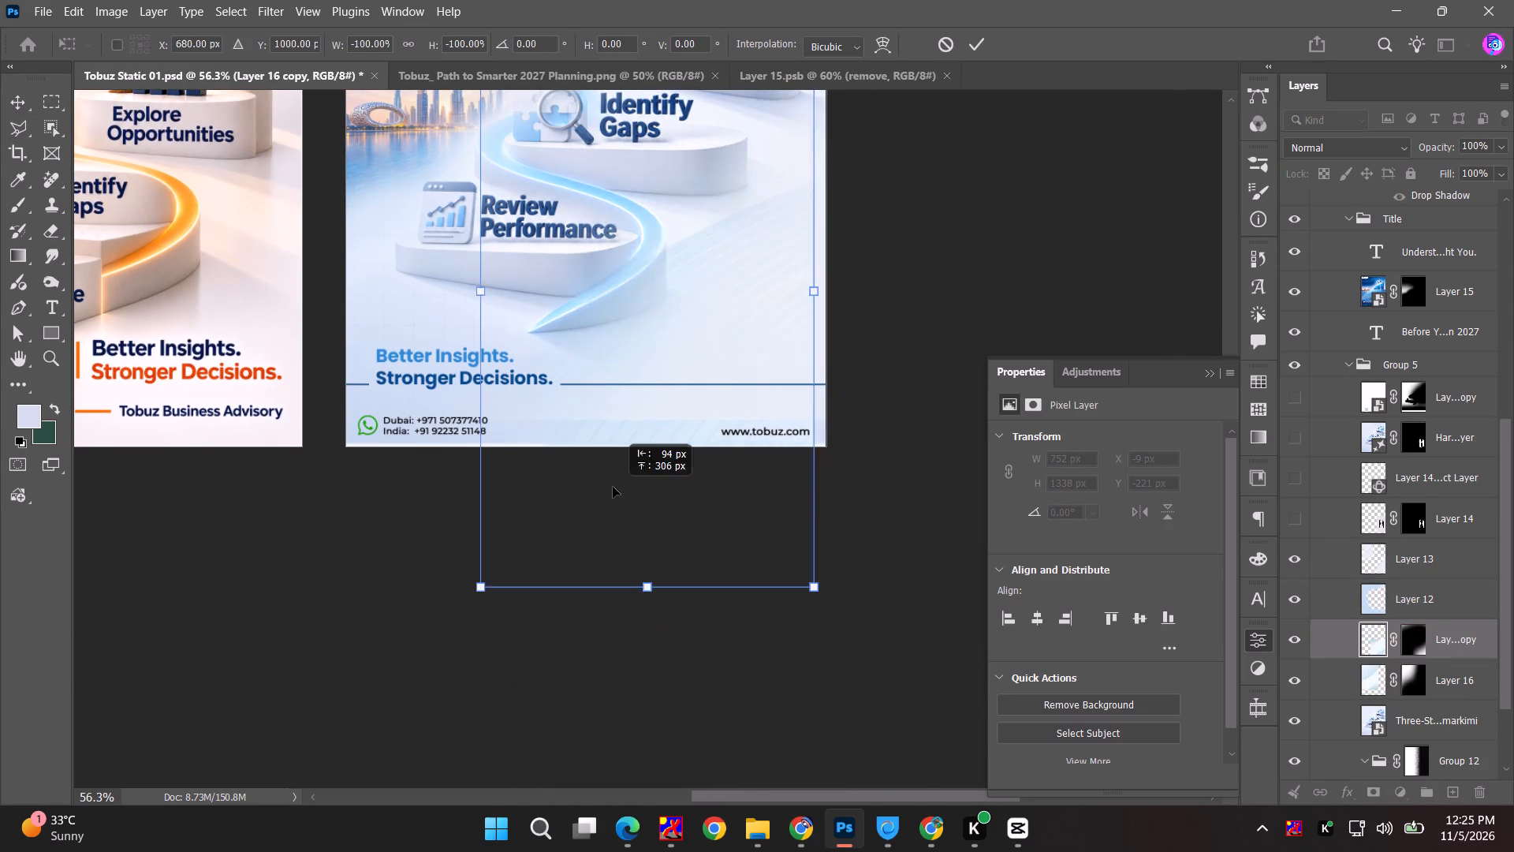
pyautogui.moveTo(613, 487); pyautogui.dragTo(654, 436)
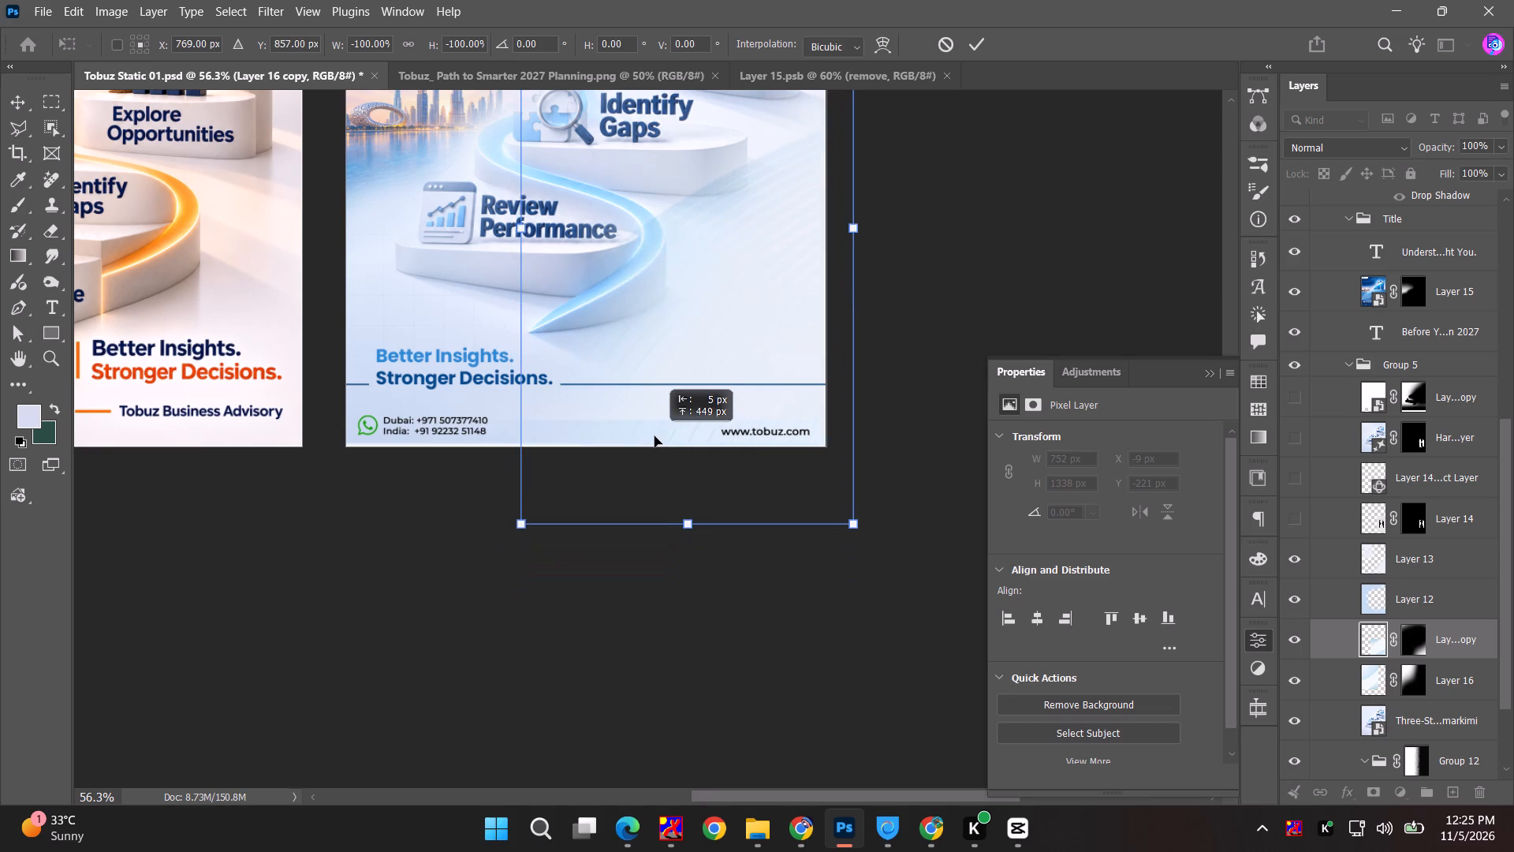
pyautogui.moveTo(654, 436); pyautogui.dragTo(639, 362)
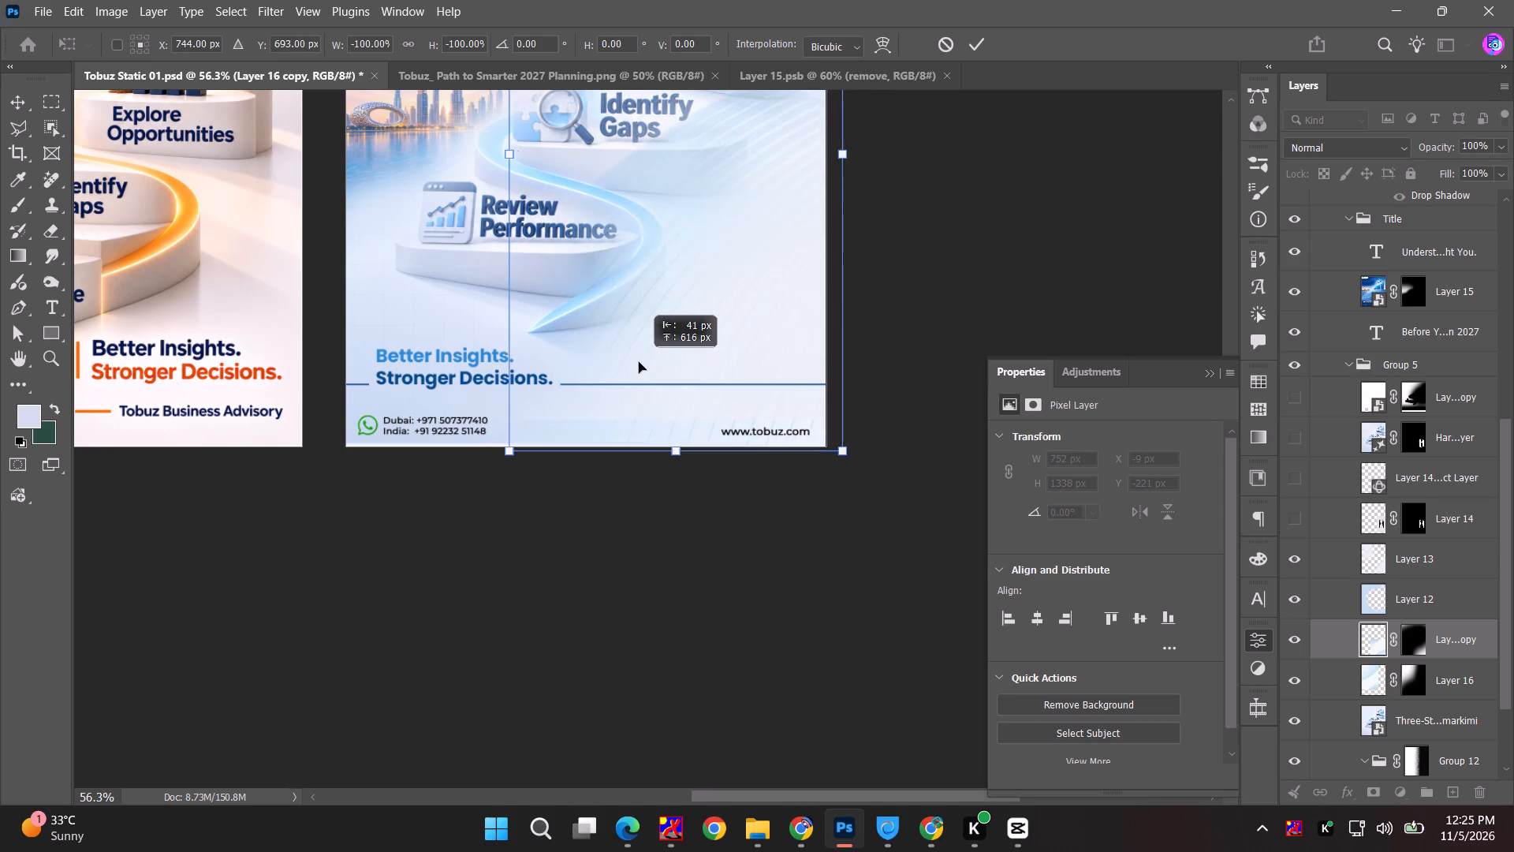
pyautogui.moveTo(639, 362); pyautogui.dragTo(654, 337)
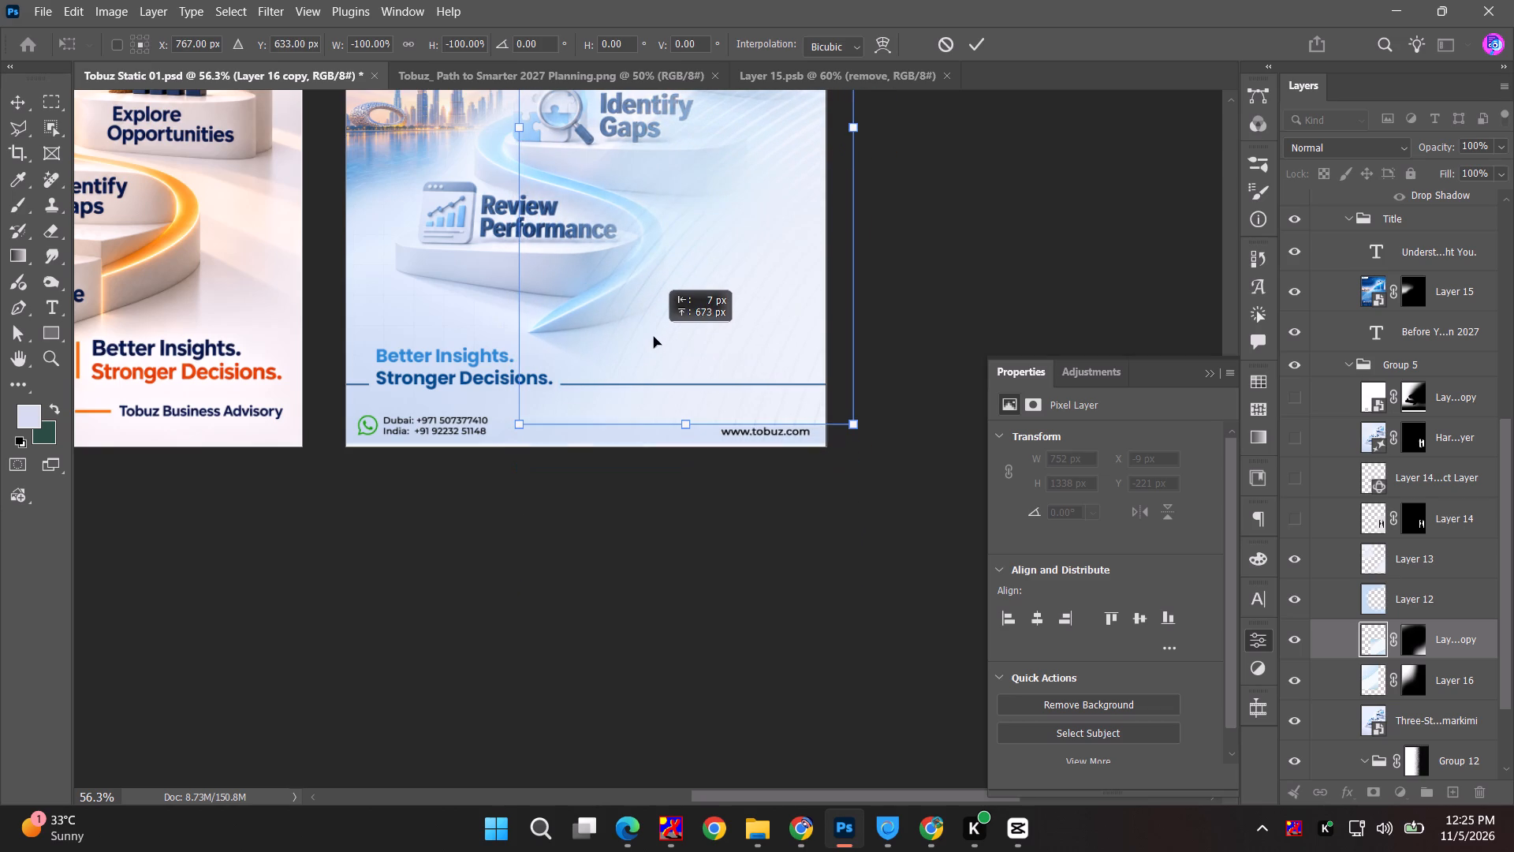
pyautogui.moveTo(654, 337); pyautogui.dragTo(654, 372)
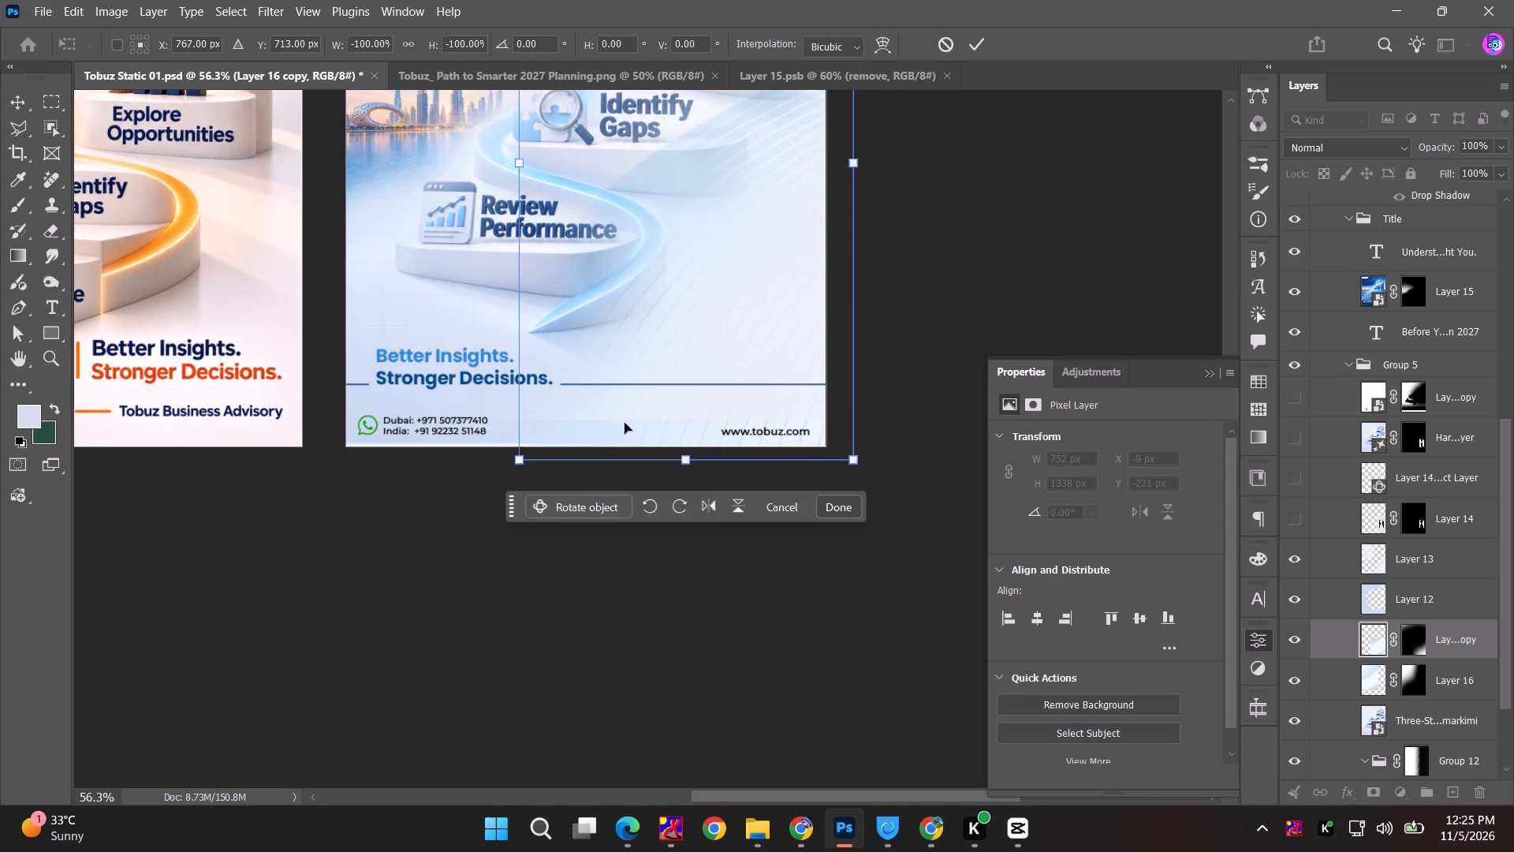
pyautogui.moveTo(694, 263); pyautogui.dragTo(714, 376)
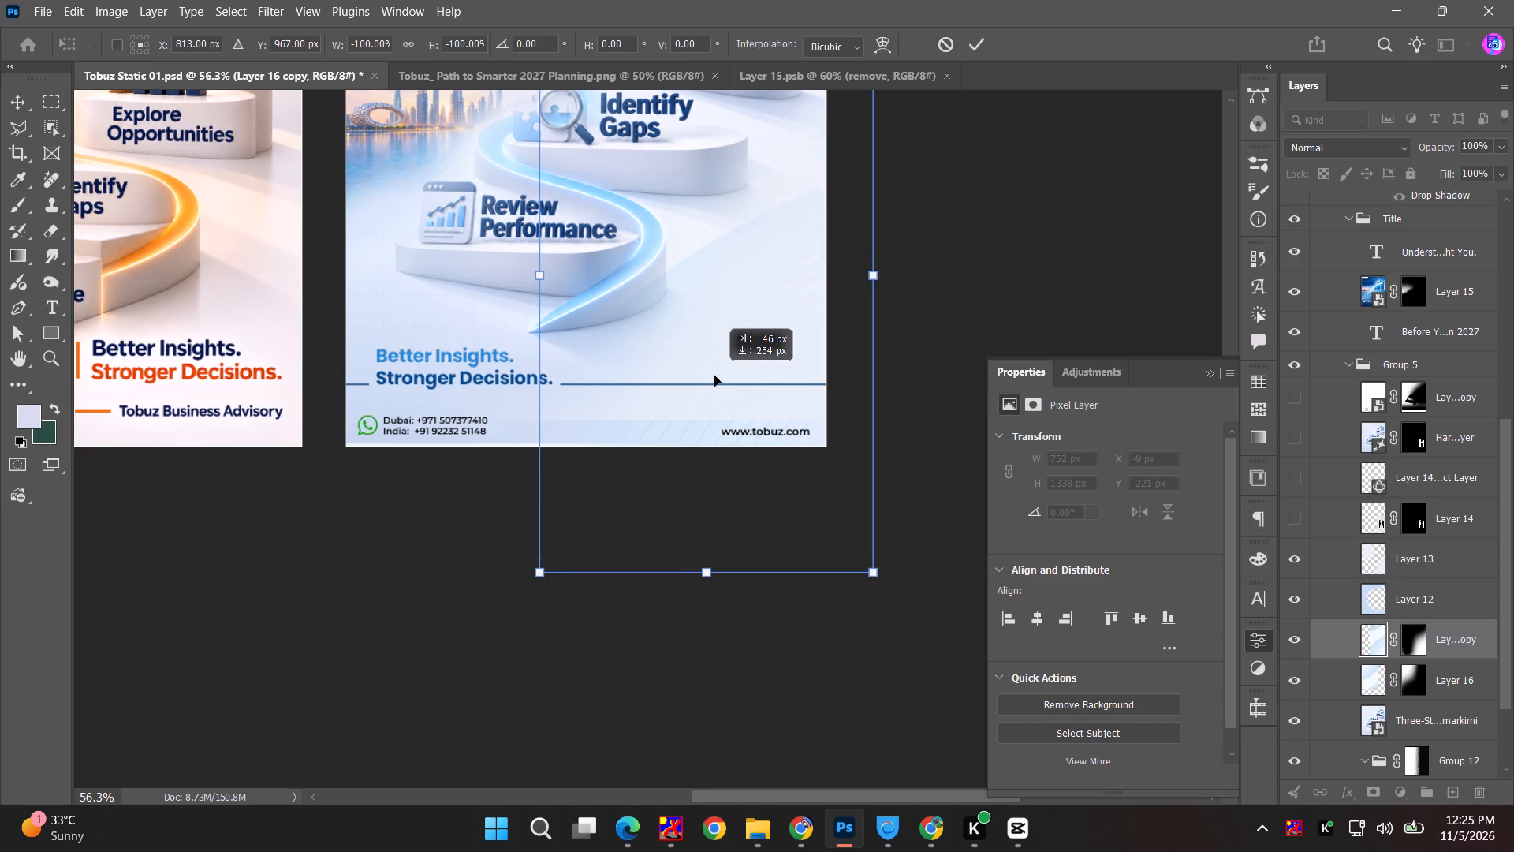
pyautogui.moveTo(714, 376); pyautogui.dragTo(717, 396)
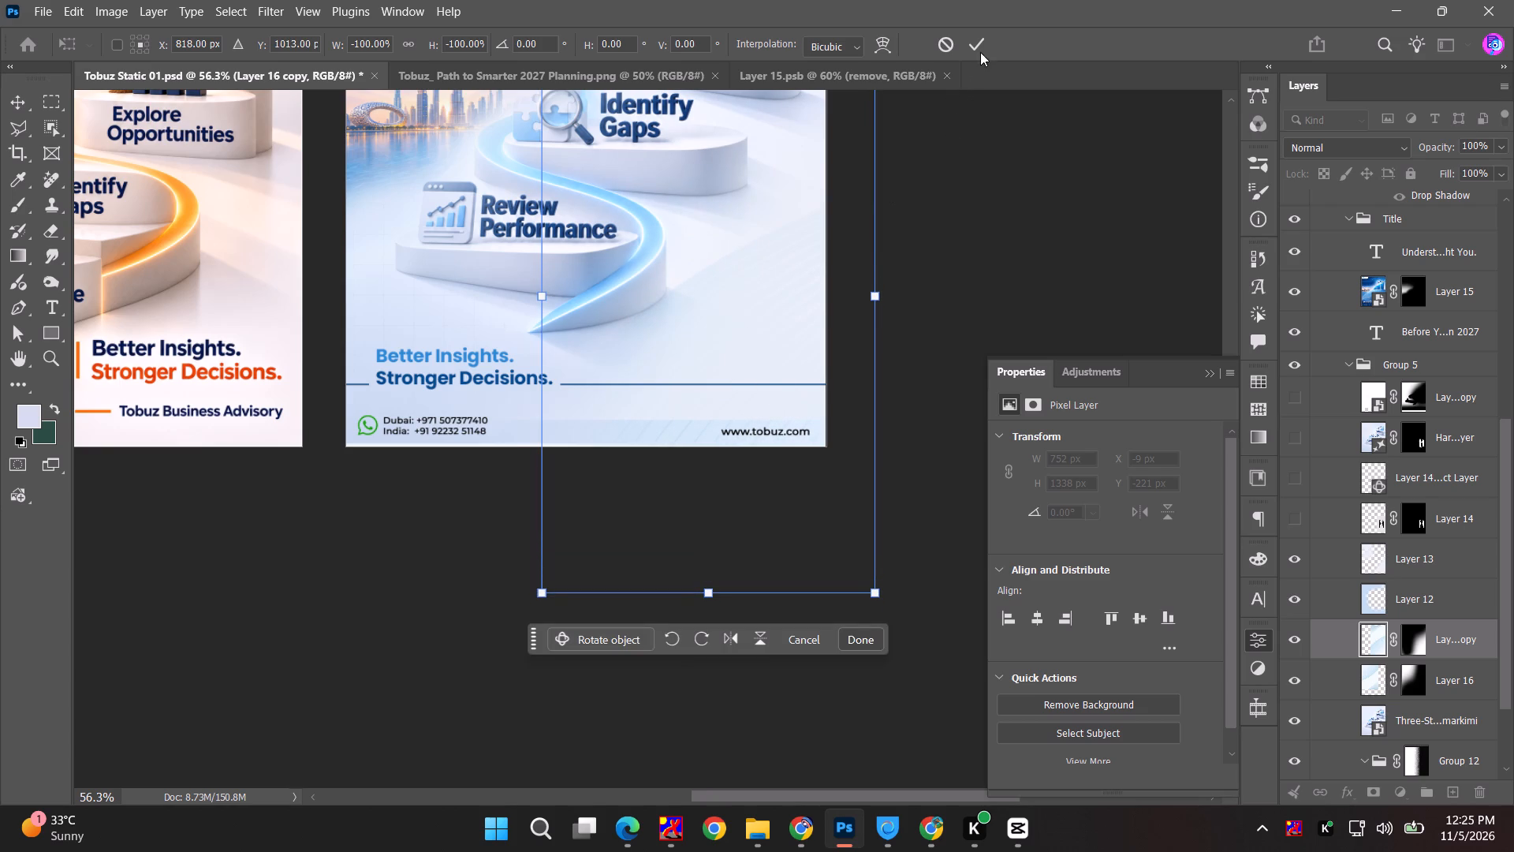
pyautogui.click(980, 52)
pyautogui.click(984, 108)
pyautogui.click(929, 308)
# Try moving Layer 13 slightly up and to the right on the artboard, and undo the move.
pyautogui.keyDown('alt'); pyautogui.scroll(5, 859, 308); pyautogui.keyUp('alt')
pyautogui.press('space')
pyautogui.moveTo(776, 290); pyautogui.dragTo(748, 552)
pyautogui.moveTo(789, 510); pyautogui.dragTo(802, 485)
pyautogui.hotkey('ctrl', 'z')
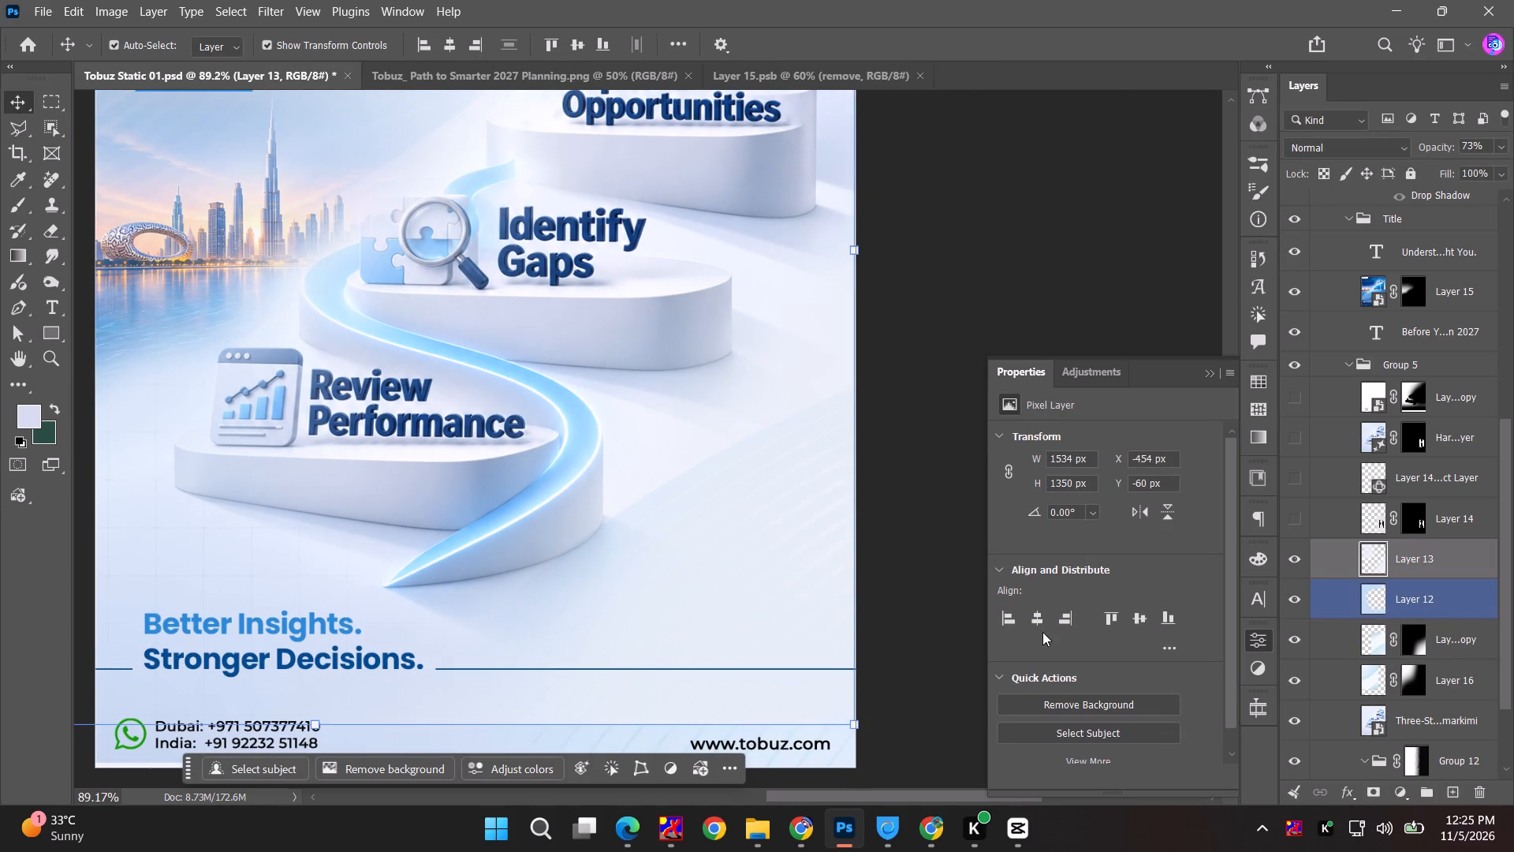
# Compare the artboard with the masks of Layer 16 and Layer 16 copy switched off and on.
pyautogui.keyDown('alt'); pyautogui.scroll(-5, 629, 624); pyautogui.keyUp('alt')
pyautogui.click(475, 591)
pyautogui.scroll(-2, 1390, 692)
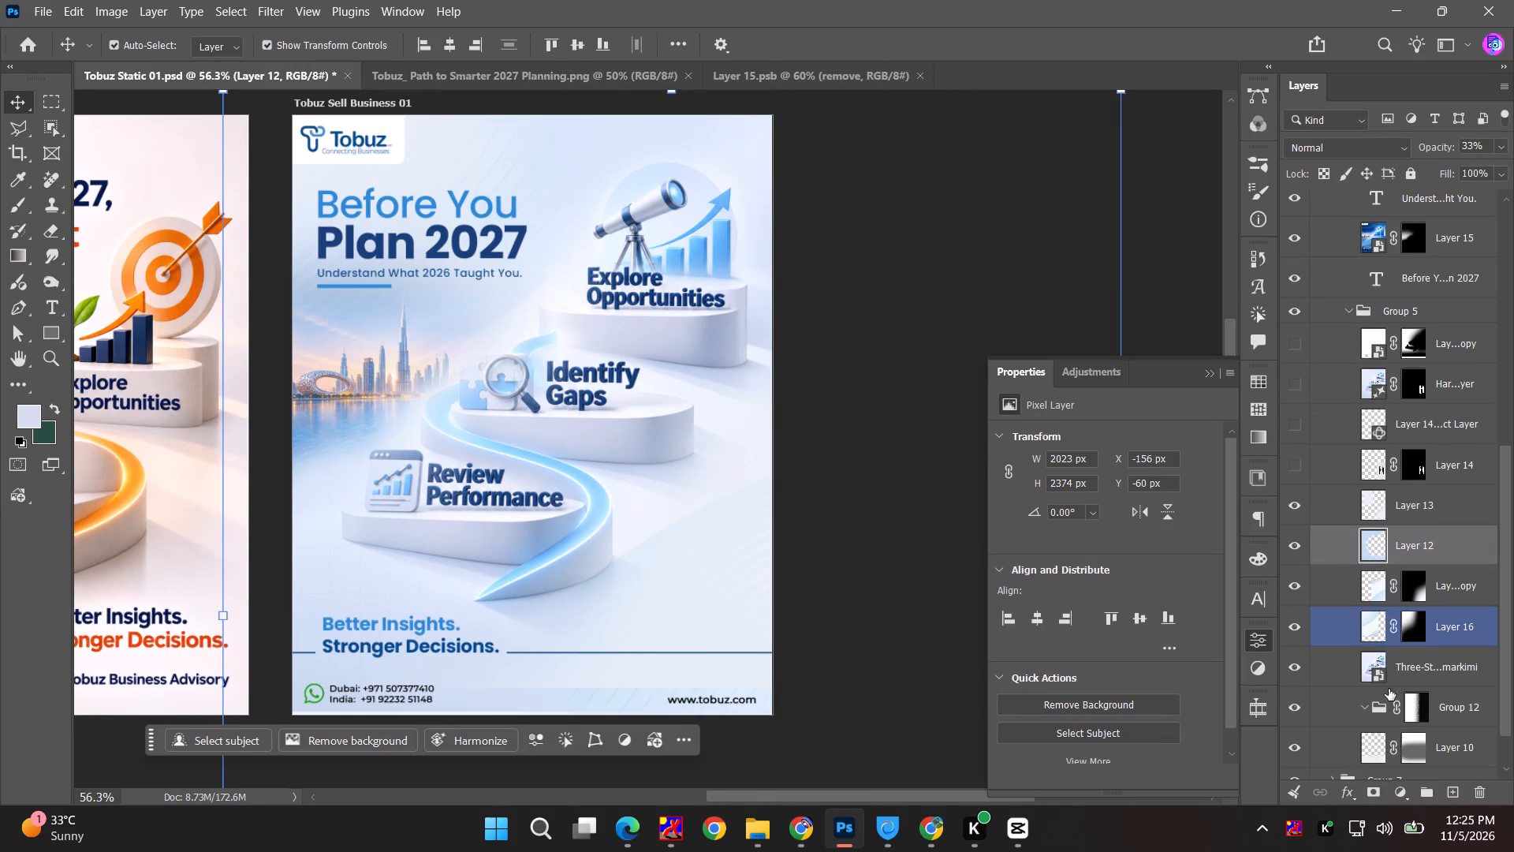
pyautogui.click(1396, 667)
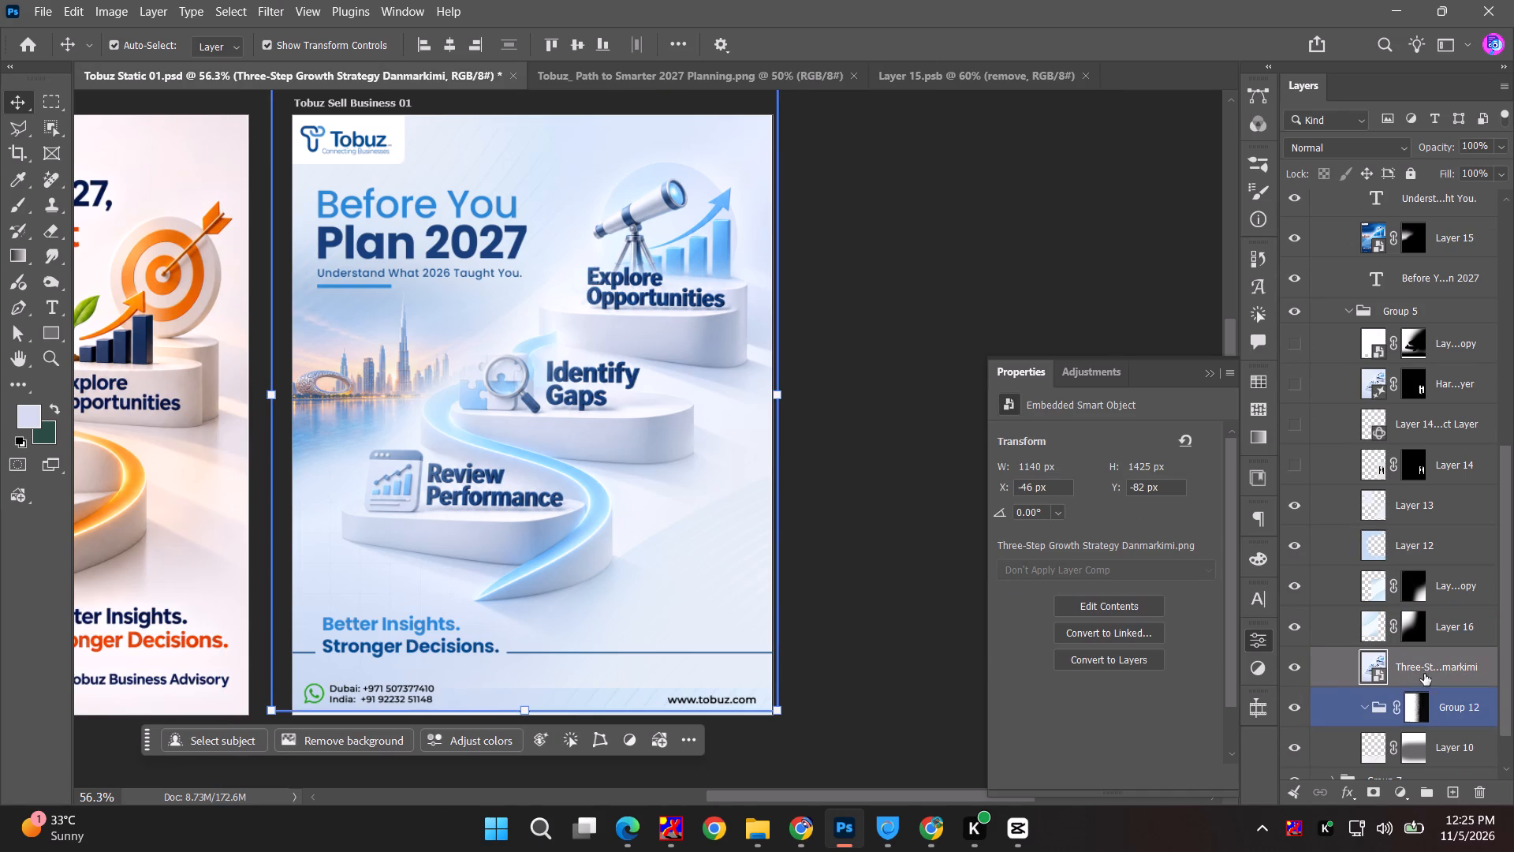
pyautogui.keyDown('shift'); pyautogui.click(1408, 633); pyautogui.keyUp('shift')
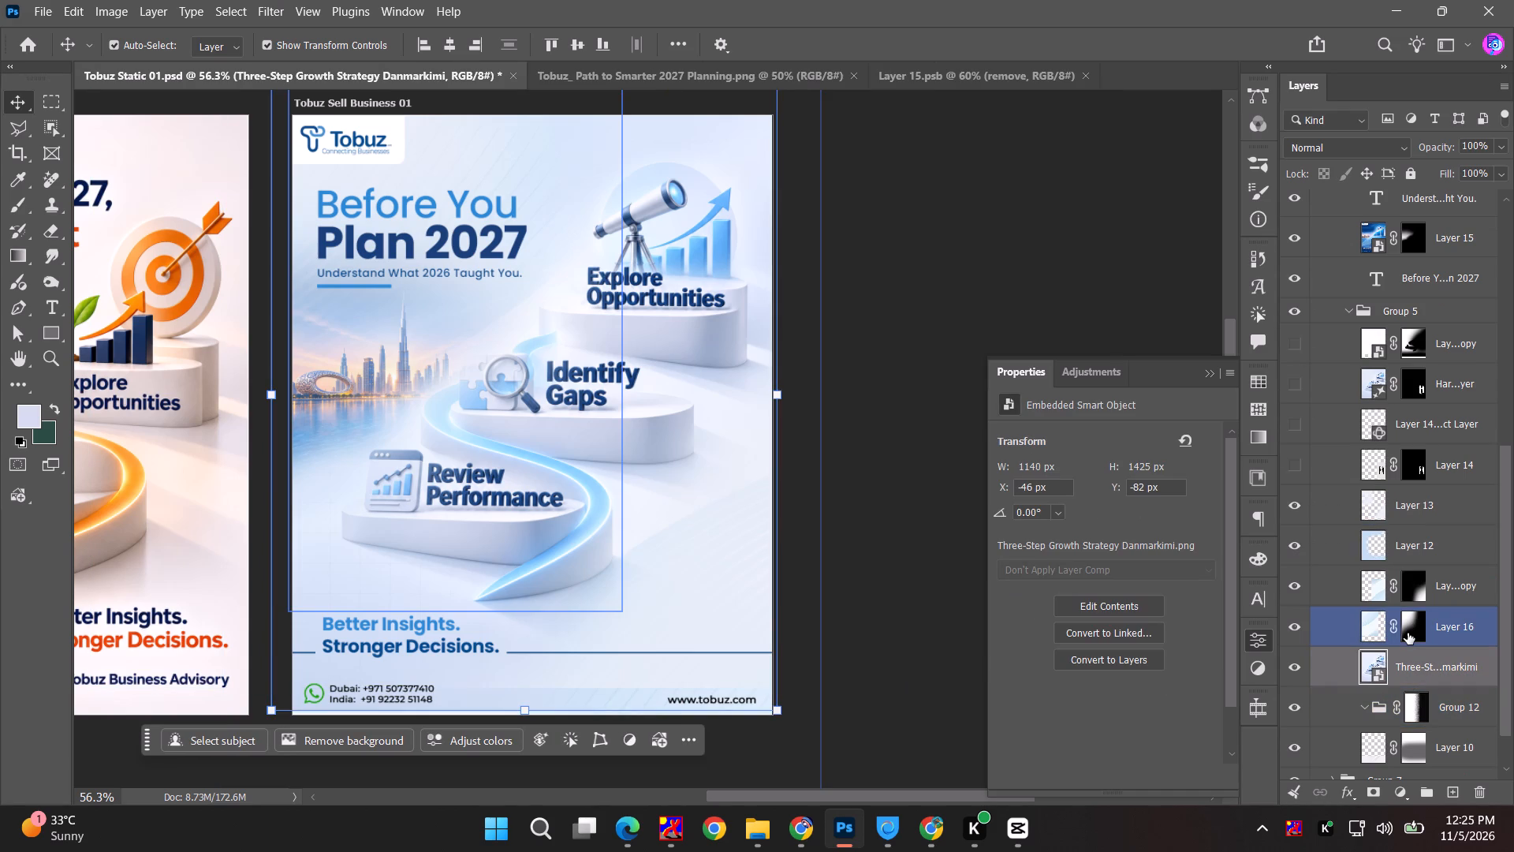
pyautogui.keyDown('shift'); pyautogui.click(1408, 633); pyautogui.keyUp('shift')
pyautogui.keyDown('shift'); pyautogui.click(1415, 583); pyautogui.keyUp('shift')
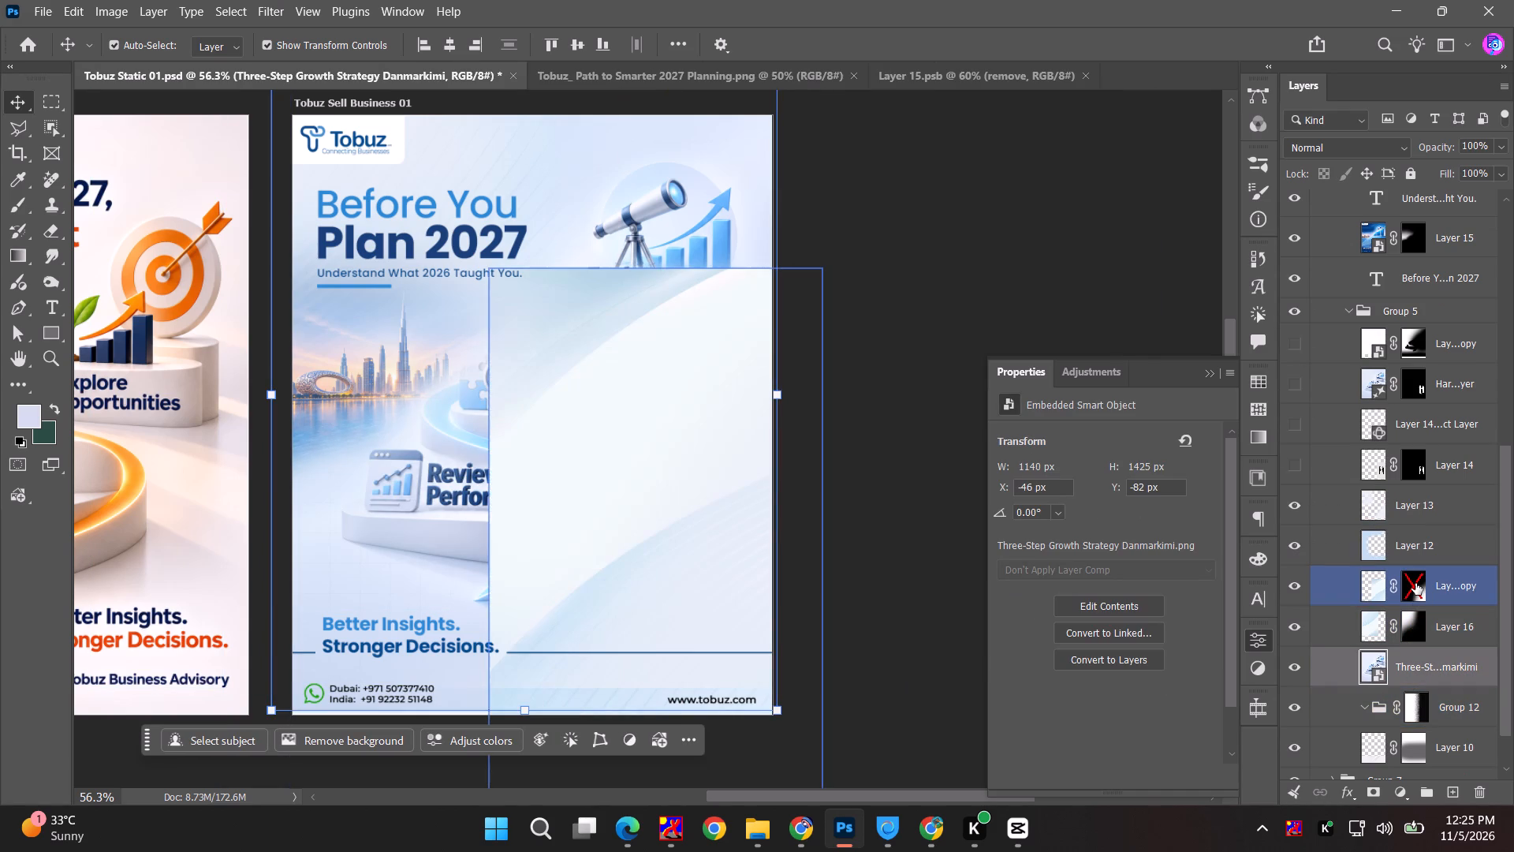
pyautogui.keyDown('shift'); pyautogui.click(1415, 583); pyautogui.keyUp('shift')
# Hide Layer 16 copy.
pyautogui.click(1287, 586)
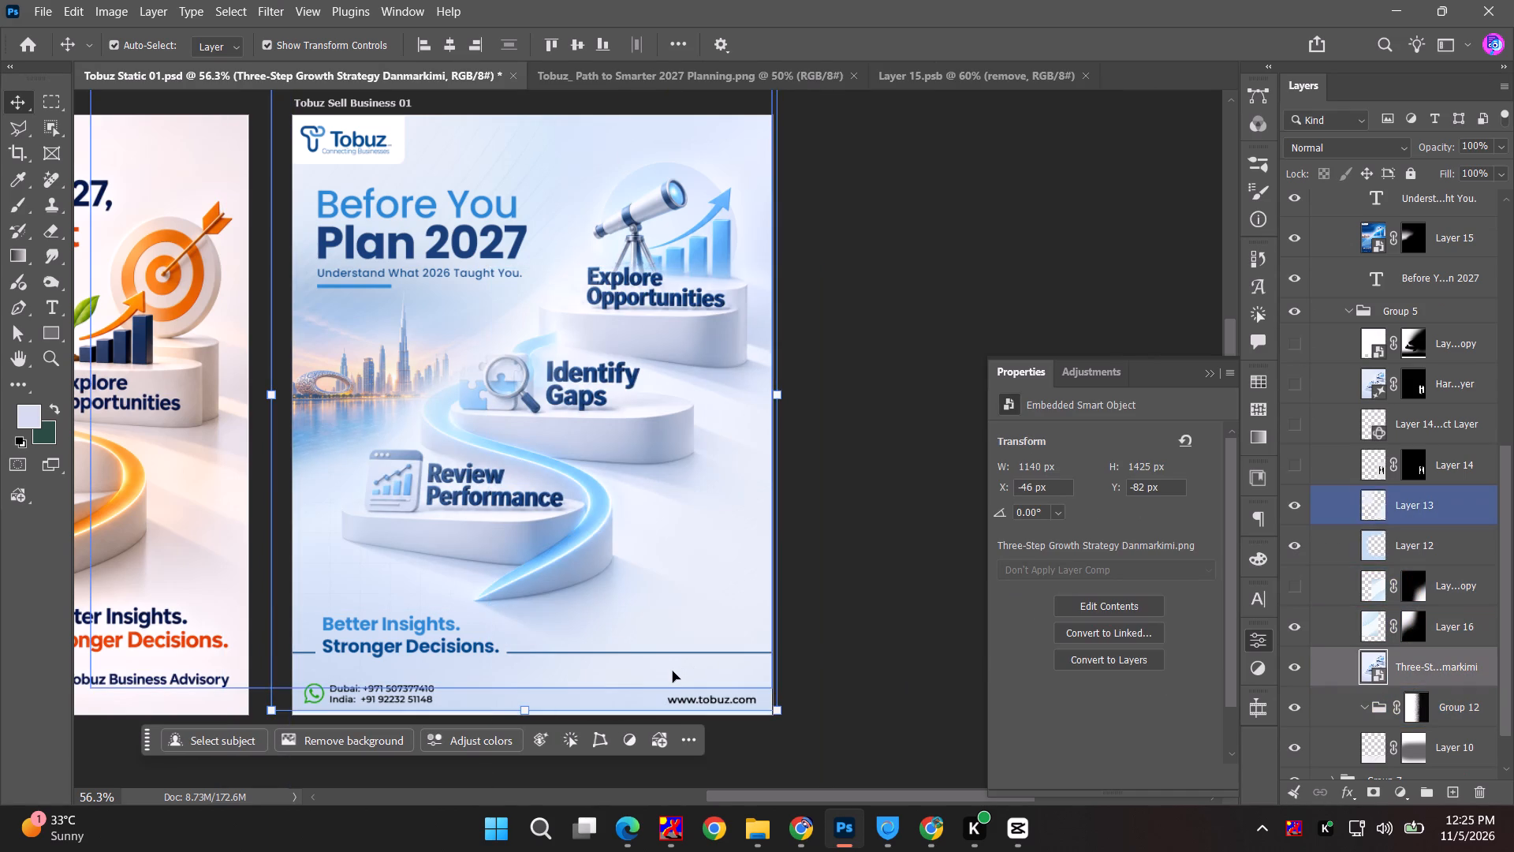
# Enlarge Layer 13 to about 1612 × 1419 px, extending it past the artboard's bottom edge.
pyautogui.click(672, 673)
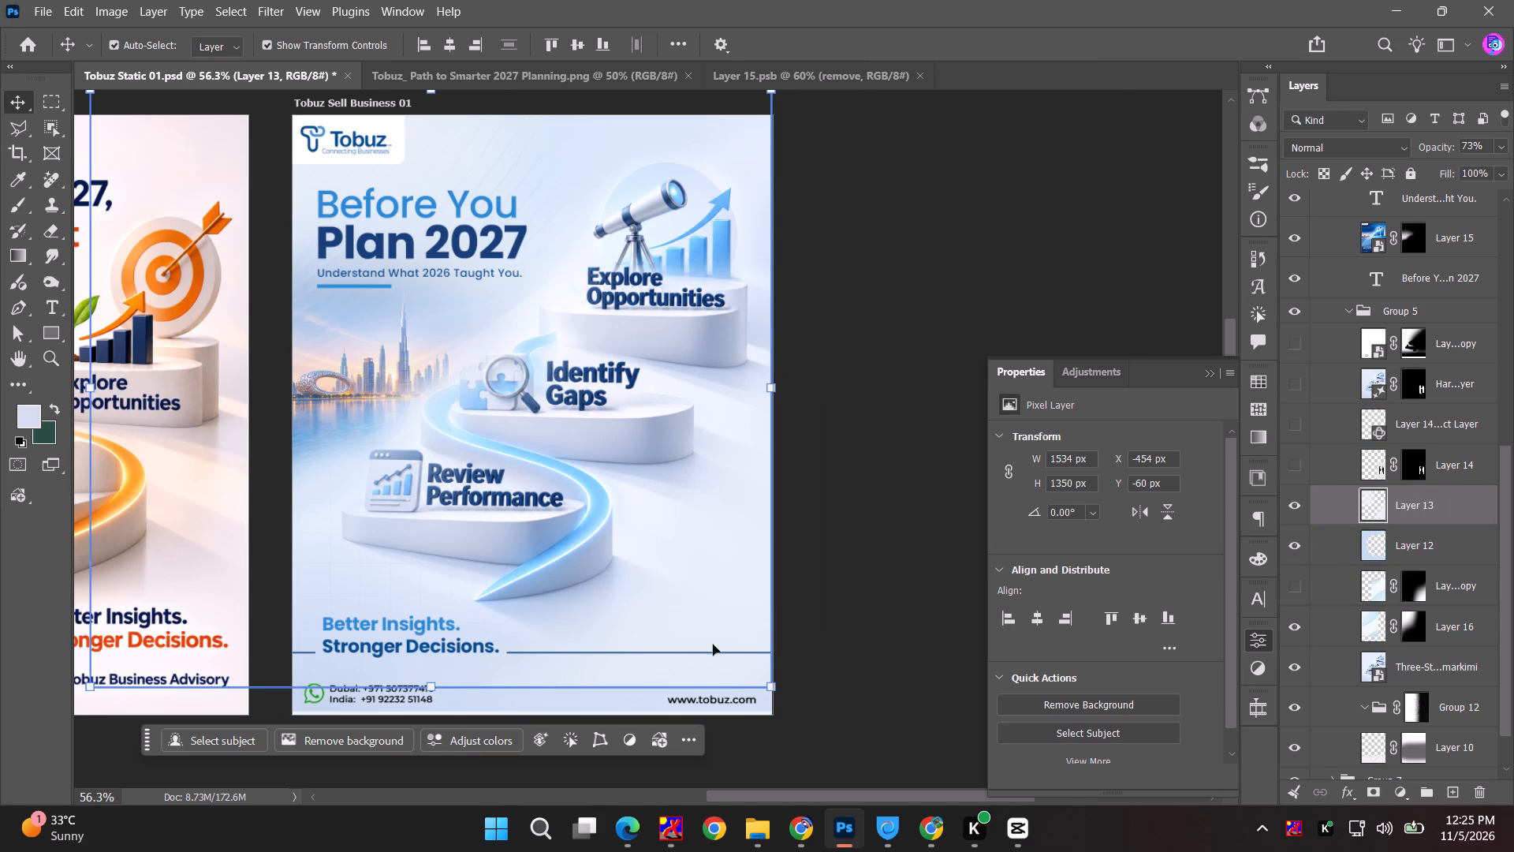
pyautogui.keyDown('shift'); pyautogui.moveTo(424, 691); pyautogui.dragTo(427, 722); pyautogui.keyUp('shift')
pyautogui.click(983, 40)
pyautogui.click(975, 217)
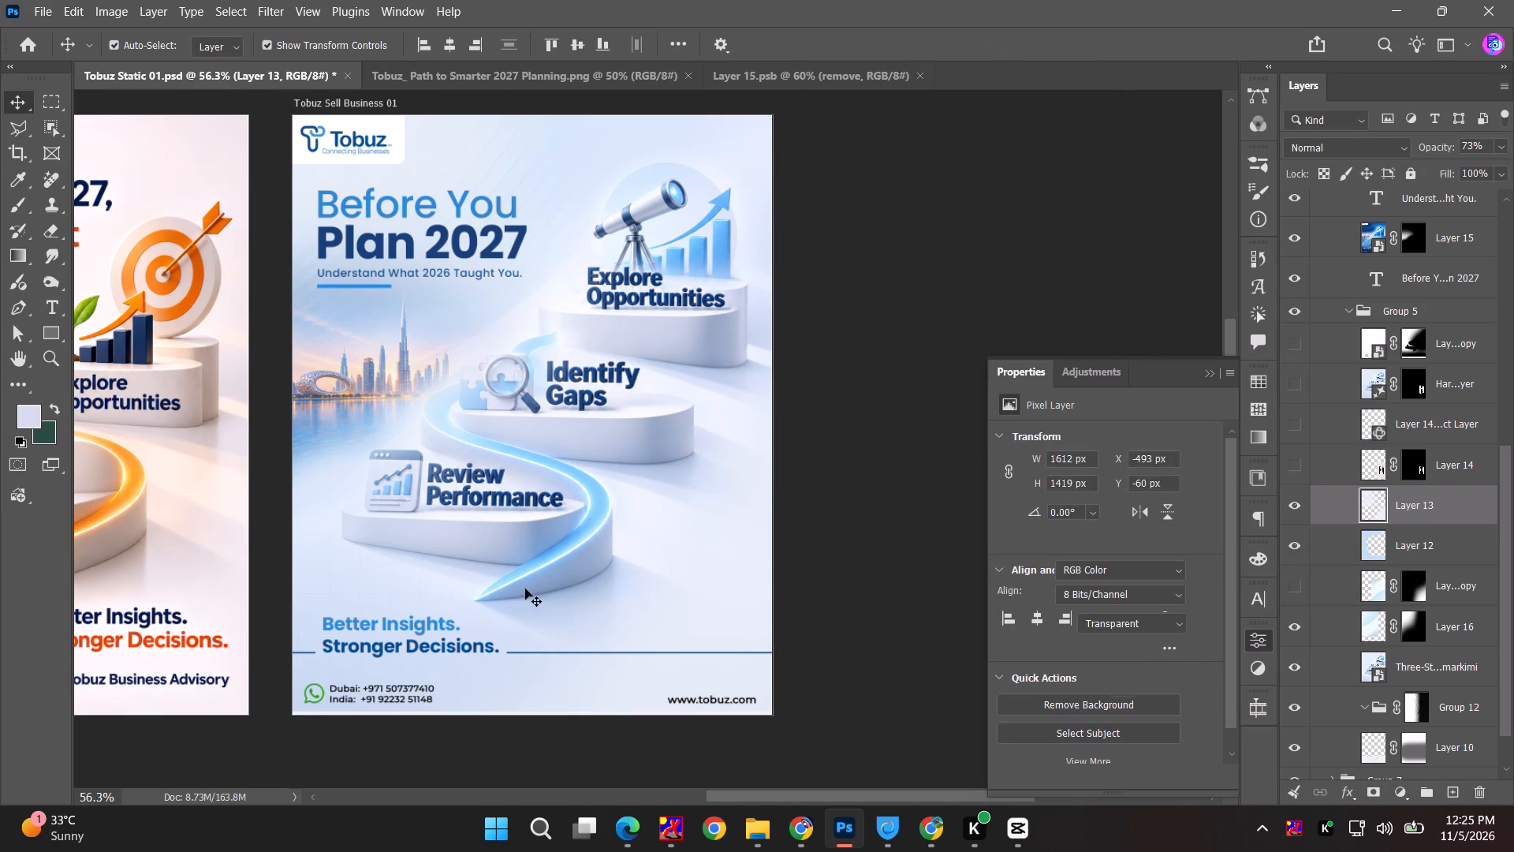
# Examine the artboard's bottom edge by toggling the visibility of Layer 16, Layer 10, Group 7 and the Three-Step Growth Strategy image.
pyautogui.keyDown('alt'); pyautogui.scroll(6, 472, 650); pyautogui.keyUp('alt')
pyautogui.click(509, 743)
pyautogui.click(492, 720)
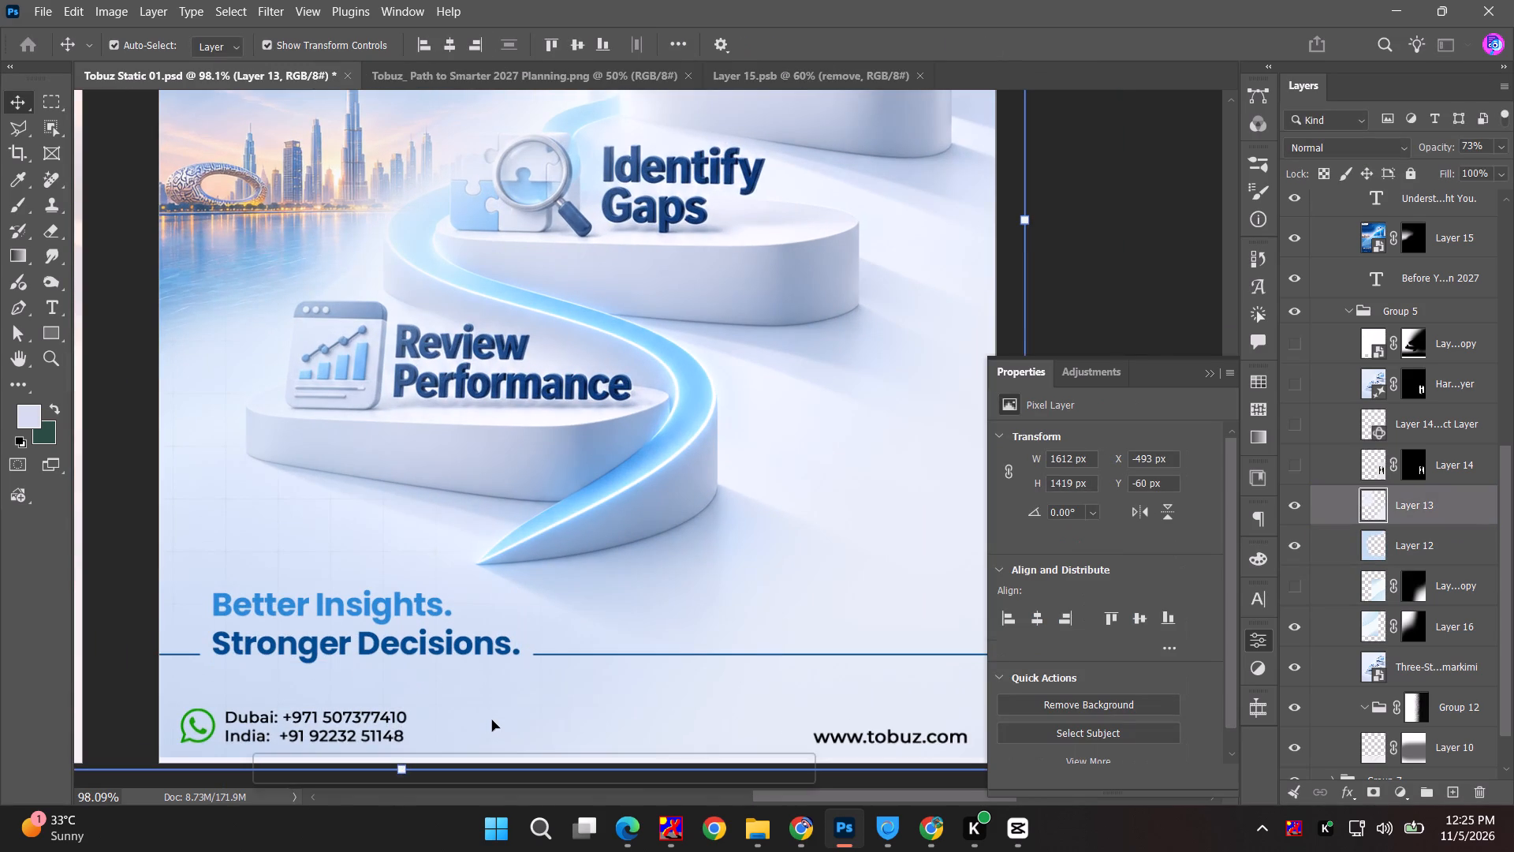
pyautogui.click(1453, 635)
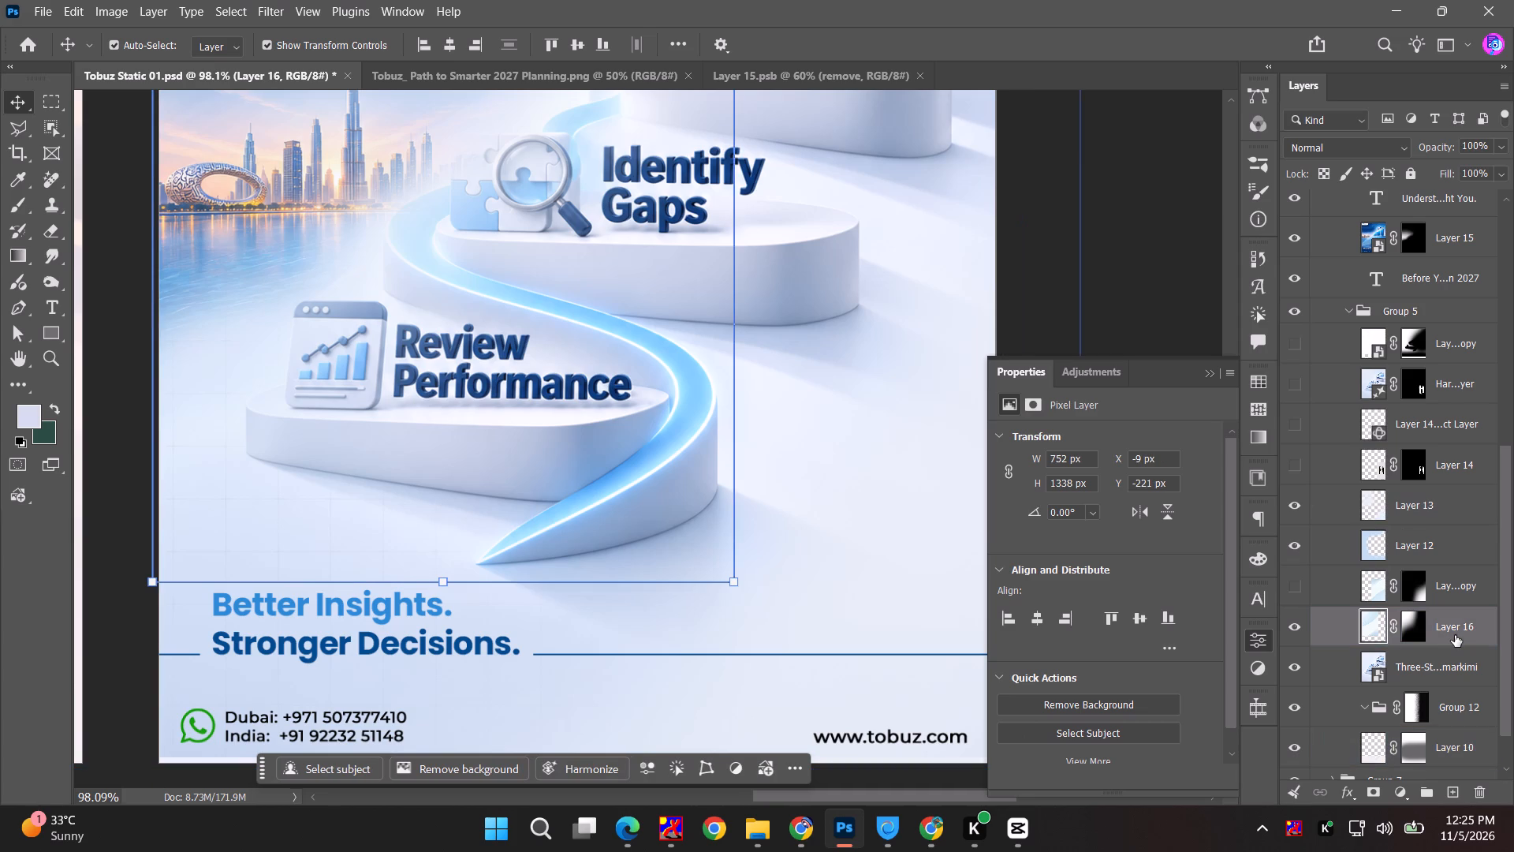
pyautogui.click(166, 710)
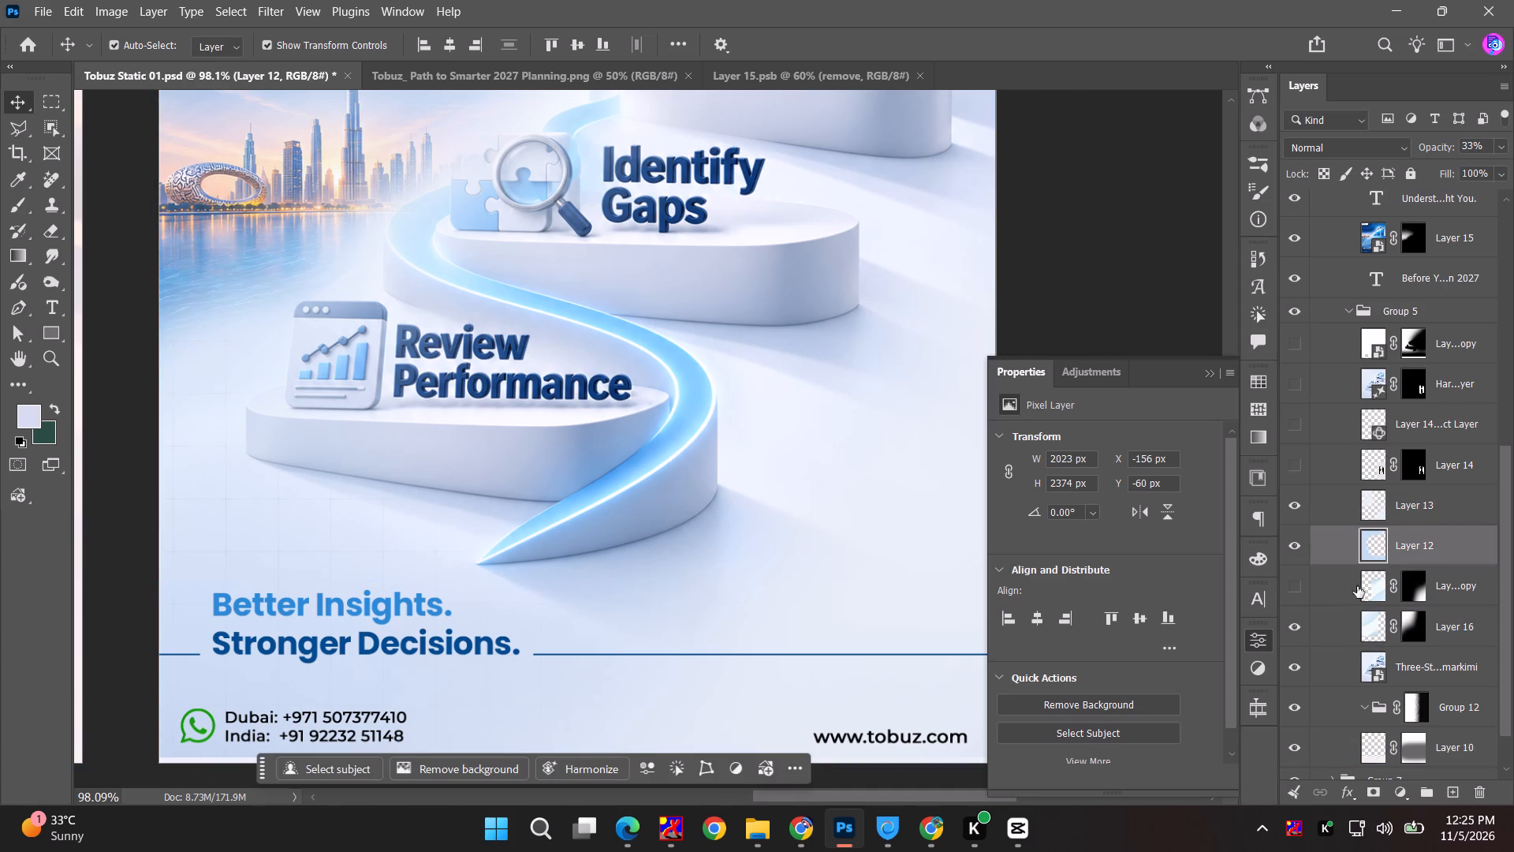
pyautogui.click(1301, 625)
pyautogui.click(1300, 625)
pyautogui.scroll(-4, 1405, 697)
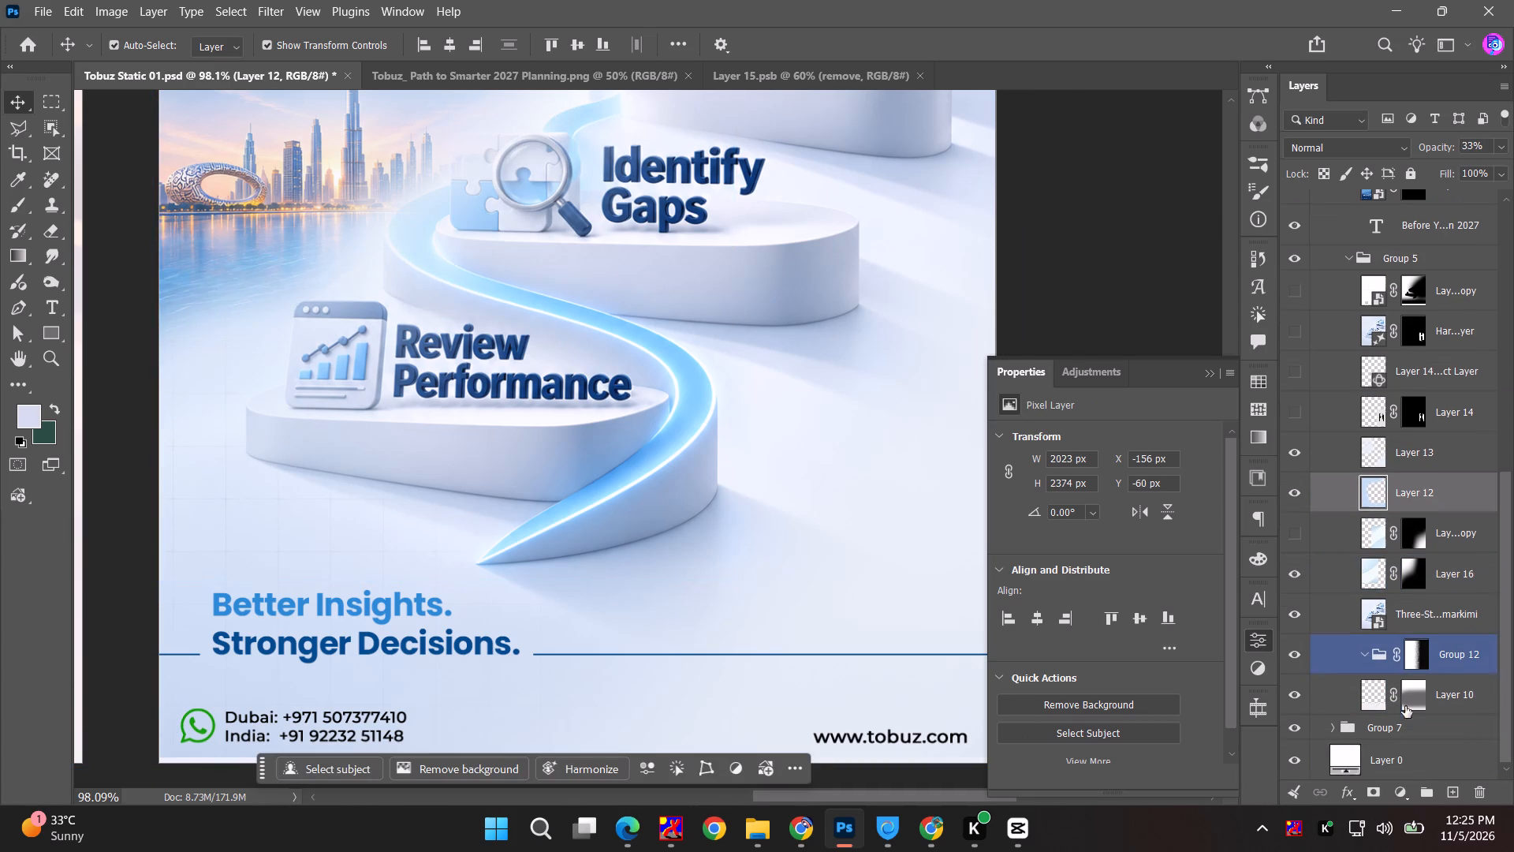
pyautogui.click(1299, 697)
pyautogui.click(1298, 697)
pyautogui.scroll(-4, 1311, 704)
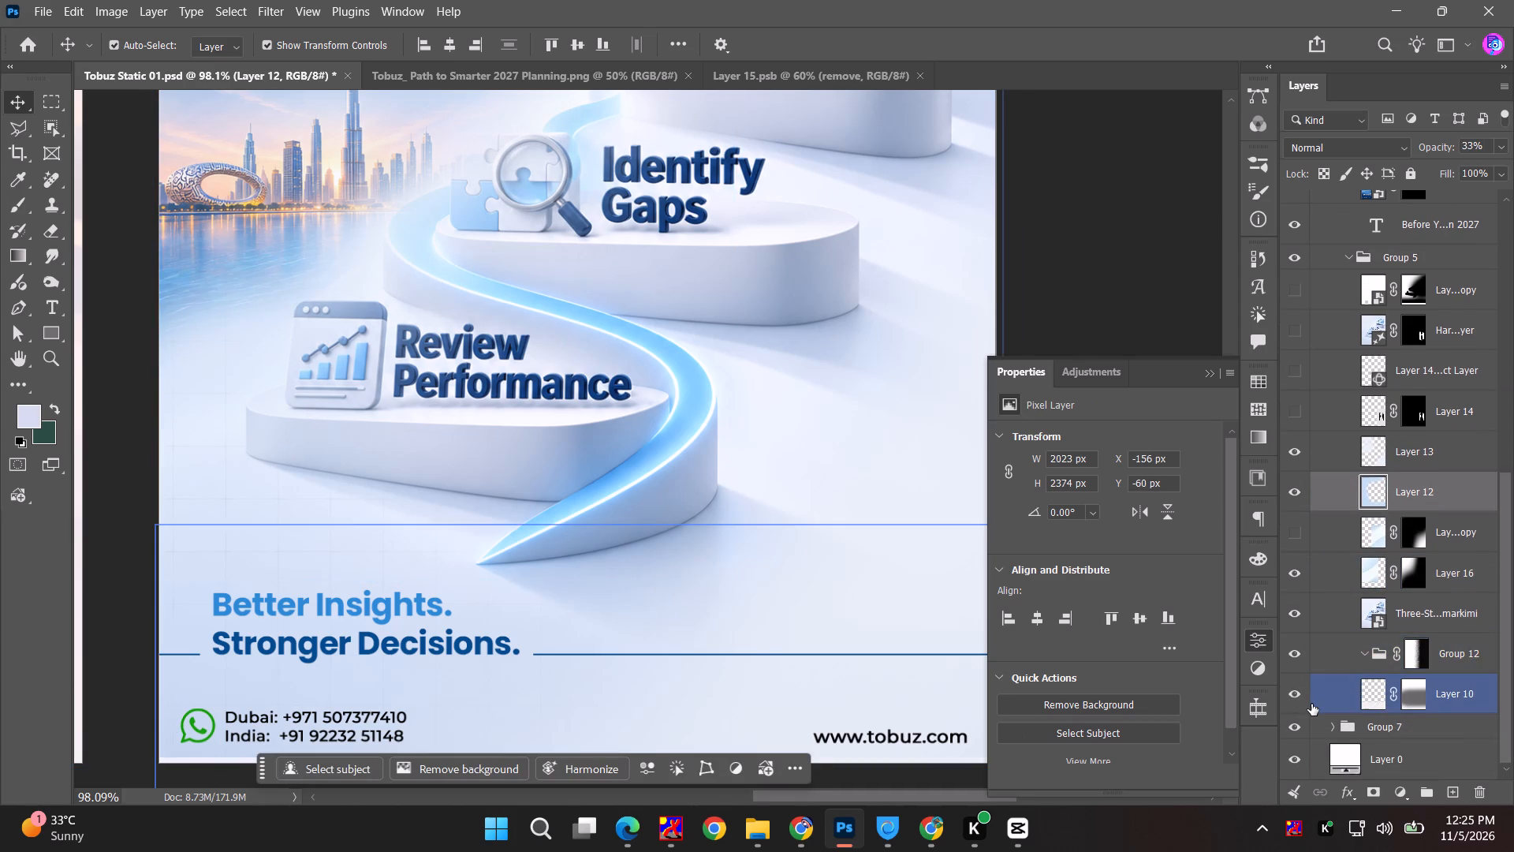
pyautogui.doubleClick(1300, 727)
pyautogui.click(882, 550)
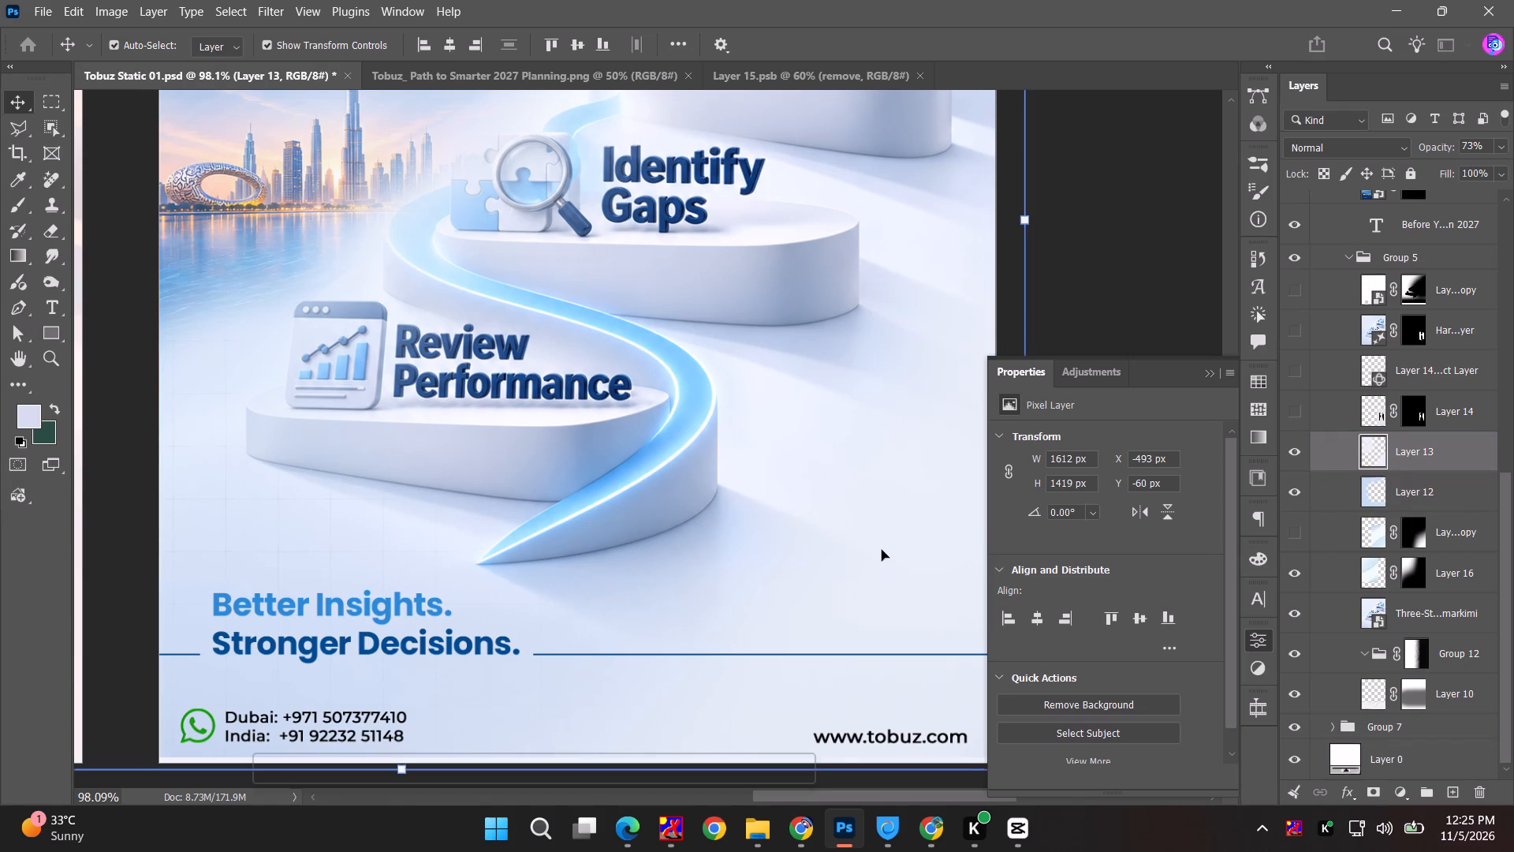
pyautogui.click(1299, 611)
pyautogui.click(1299, 611)
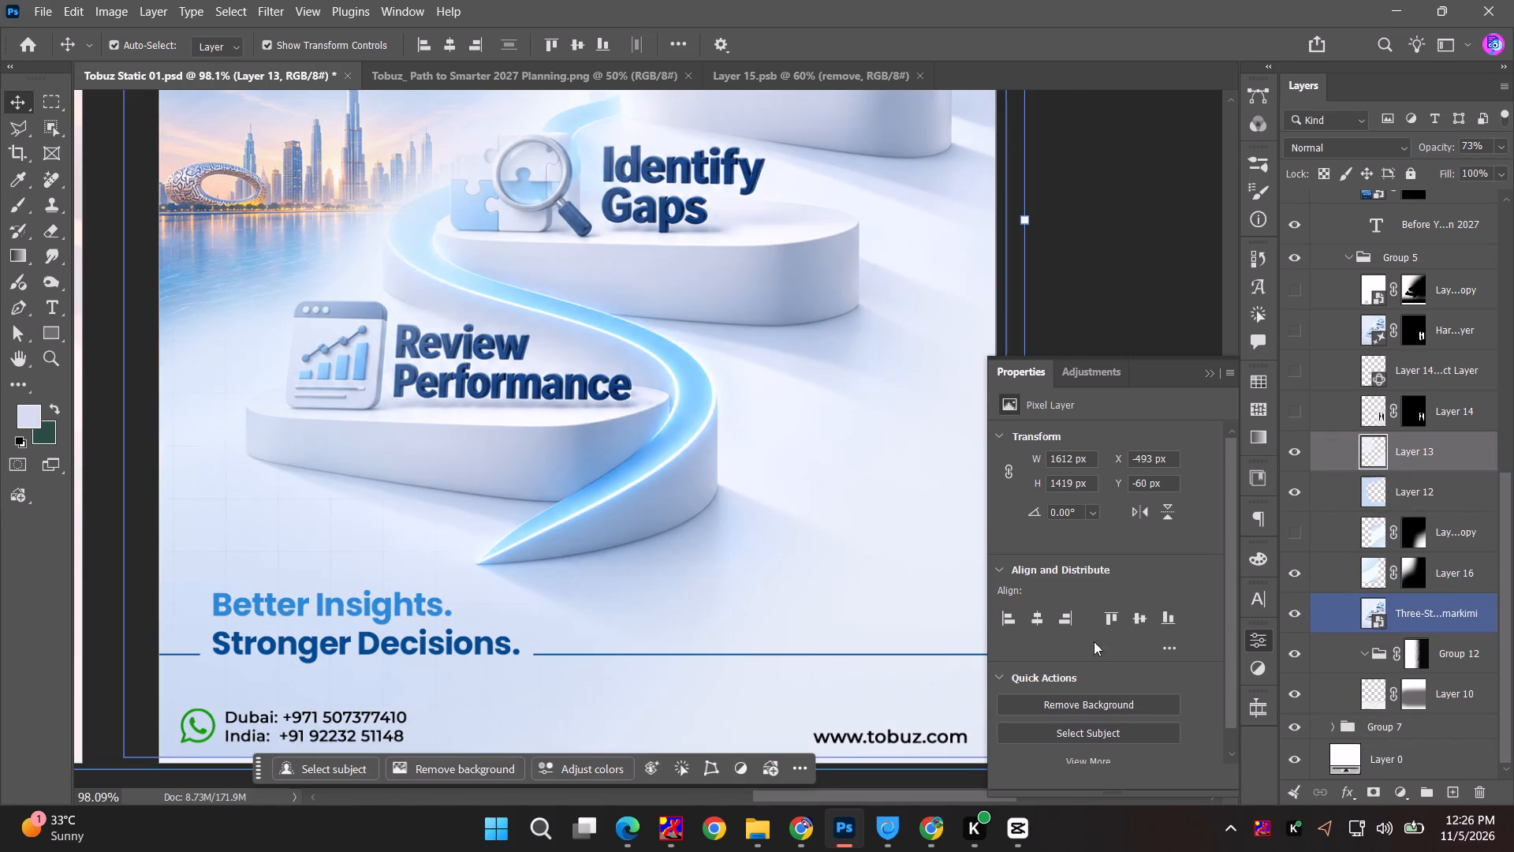
# Nudge the Three-Step Growth Strategy image down 10 px to Y -72 px.
pyautogui.click(1393, 611)
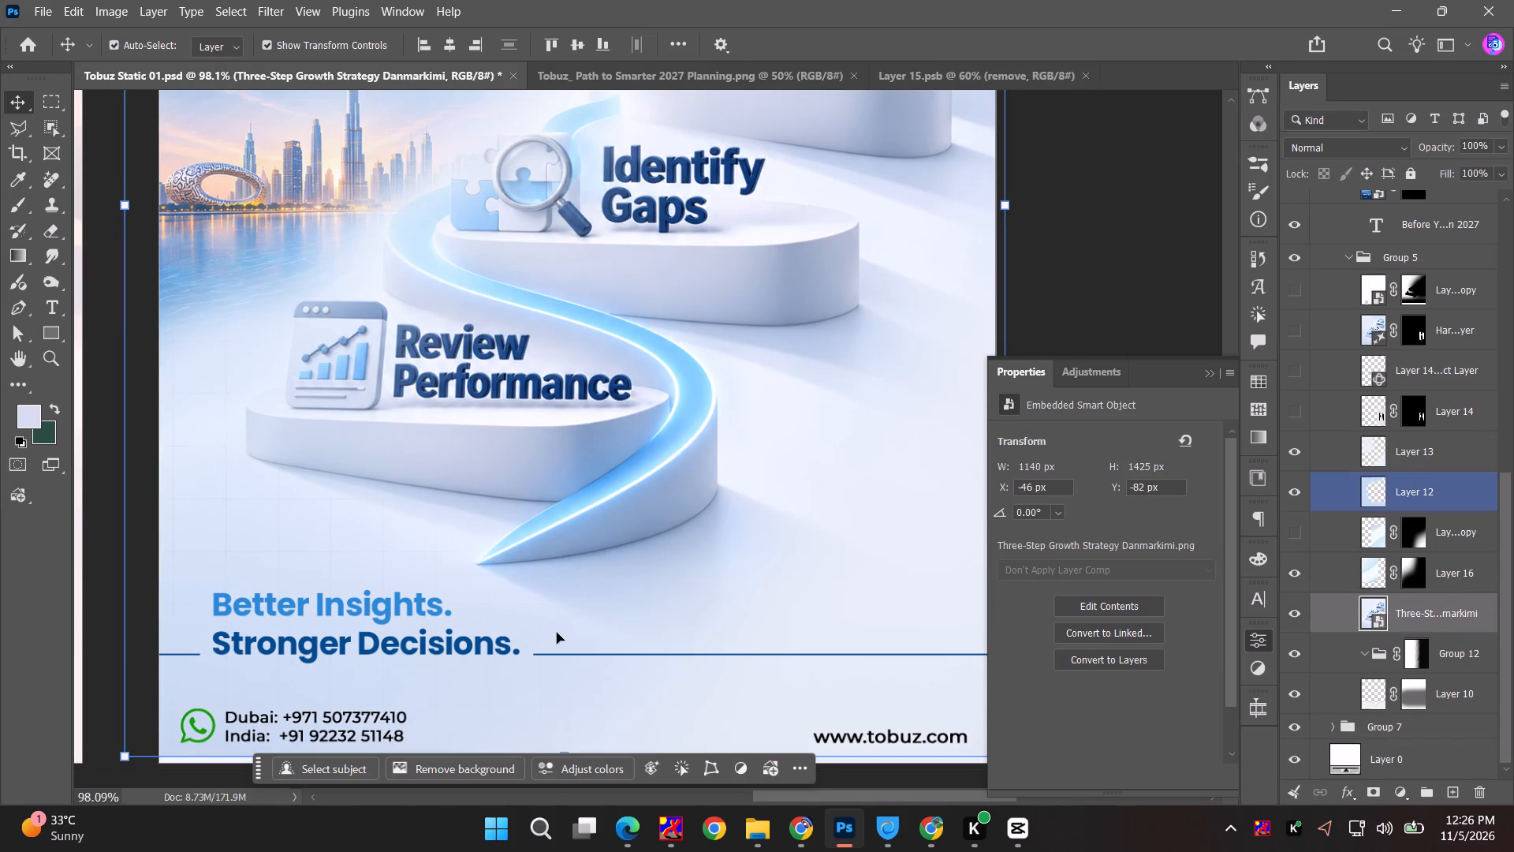
pyautogui.hotkey('shift', 'Down')
pyautogui.keyDown('alt'); pyautogui.scroll(-4, 474, 665); pyautogui.keyUp('alt')
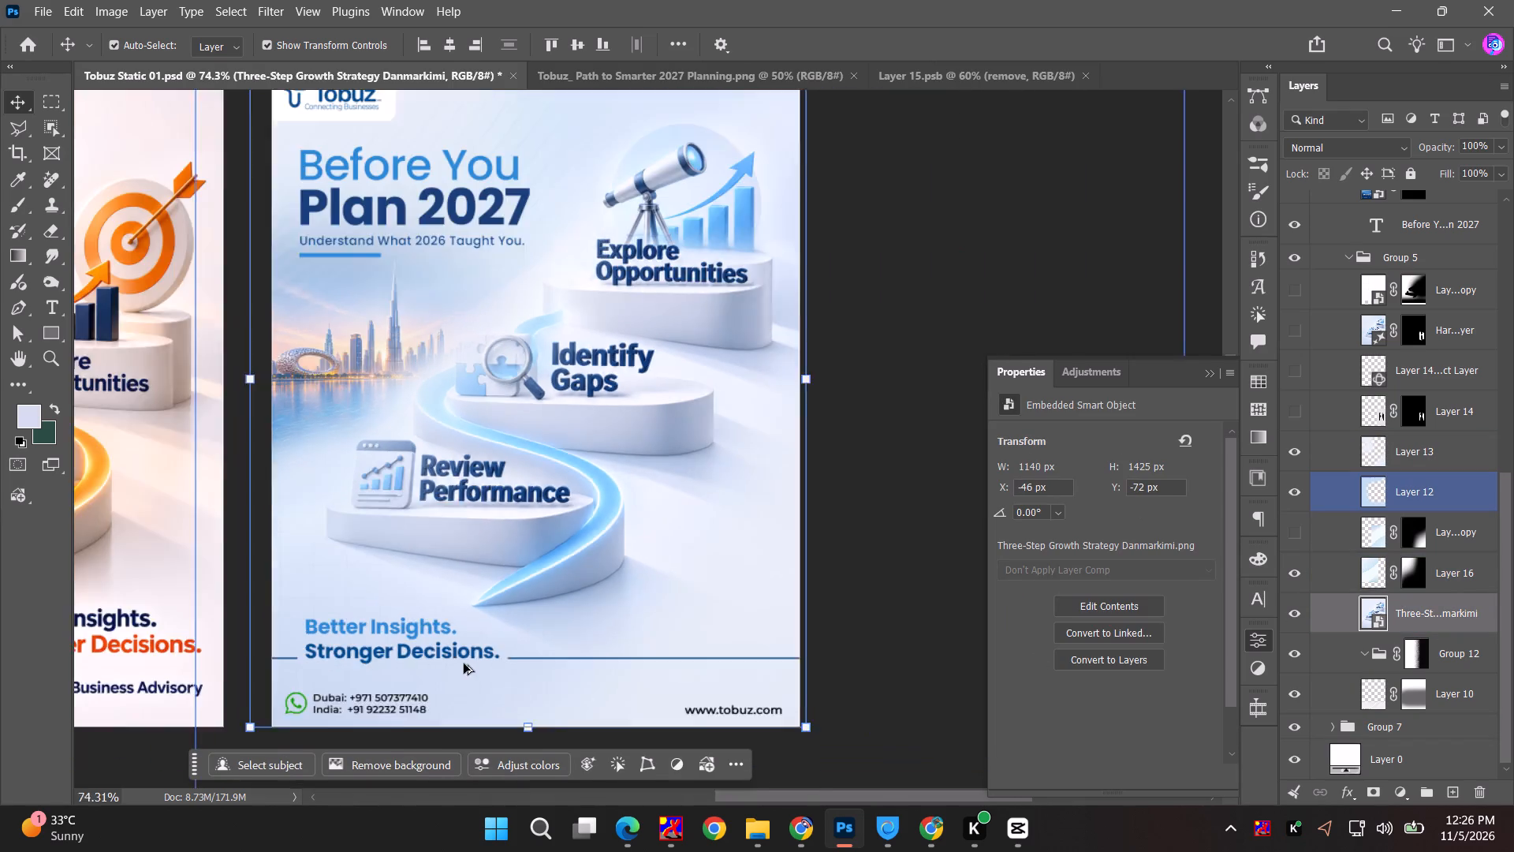
pyautogui.keyDown('alt'); pyautogui.scroll(-5, 464, 663); pyautogui.keyUp('alt')
pyautogui.click(725, 427)
# Examine the whole Tobuz Sell Business 01 artboard, from the title down to the contact footer.
pyautogui.press('space')
pyautogui.moveTo(730, 585); pyautogui.dragTo(776, 576)
pyautogui.keyDown('alt'); pyautogui.scroll(2, 658, 664); pyautogui.keyUp('alt')
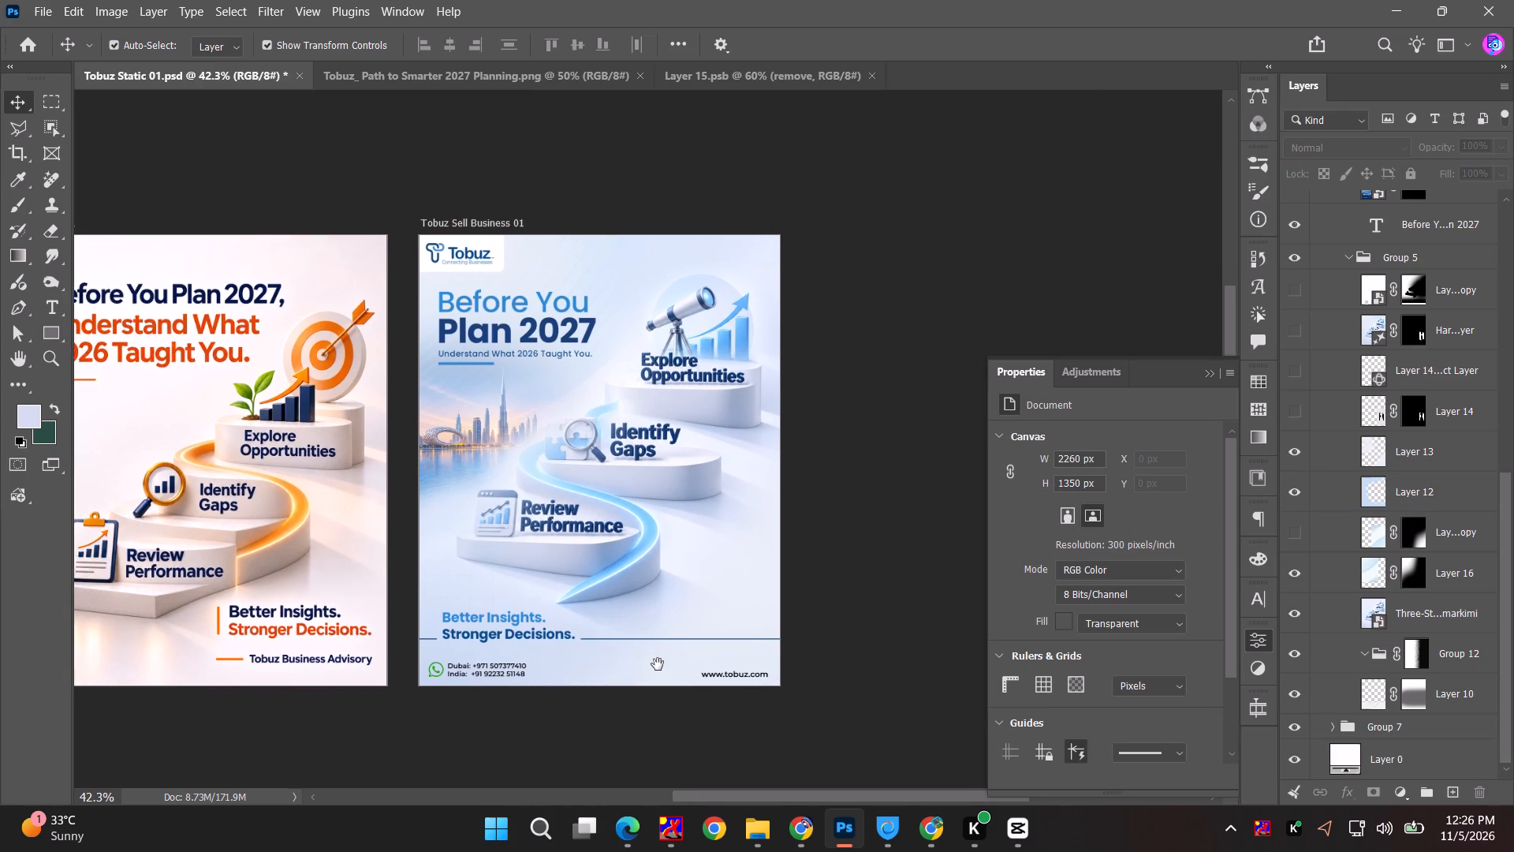
pyautogui.keyDown('alt'); pyautogui.scroll(3, 658, 664); pyautogui.keyUp('alt')
pyautogui.press('space')
pyautogui.press('space')
pyautogui.press('space')
pyautogui.press('space')
pyautogui.press('space')
pyautogui.press('space')
pyautogui.press('space')
pyautogui.press('space')
pyautogui.press('space')
pyautogui.press('space')
pyautogui.press('space')
pyautogui.press('space')
pyautogui.press('space')
pyautogui.press('space')
pyautogui.press('space')
pyautogui.press('space')
pyautogui.press('space')
pyautogui.press('space')
pyautogui.press('space')
pyautogui.press('space')
pyautogui.moveTo(738, 476); pyautogui.dragTo(658, 591)
pyautogui.keyDown('alt'); pyautogui.scroll(6, 469, 297); pyautogui.keyUp('alt')
pyautogui.keyDown('alt'); pyautogui.scroll(-6, 468, 293); pyautogui.keyUp('alt')
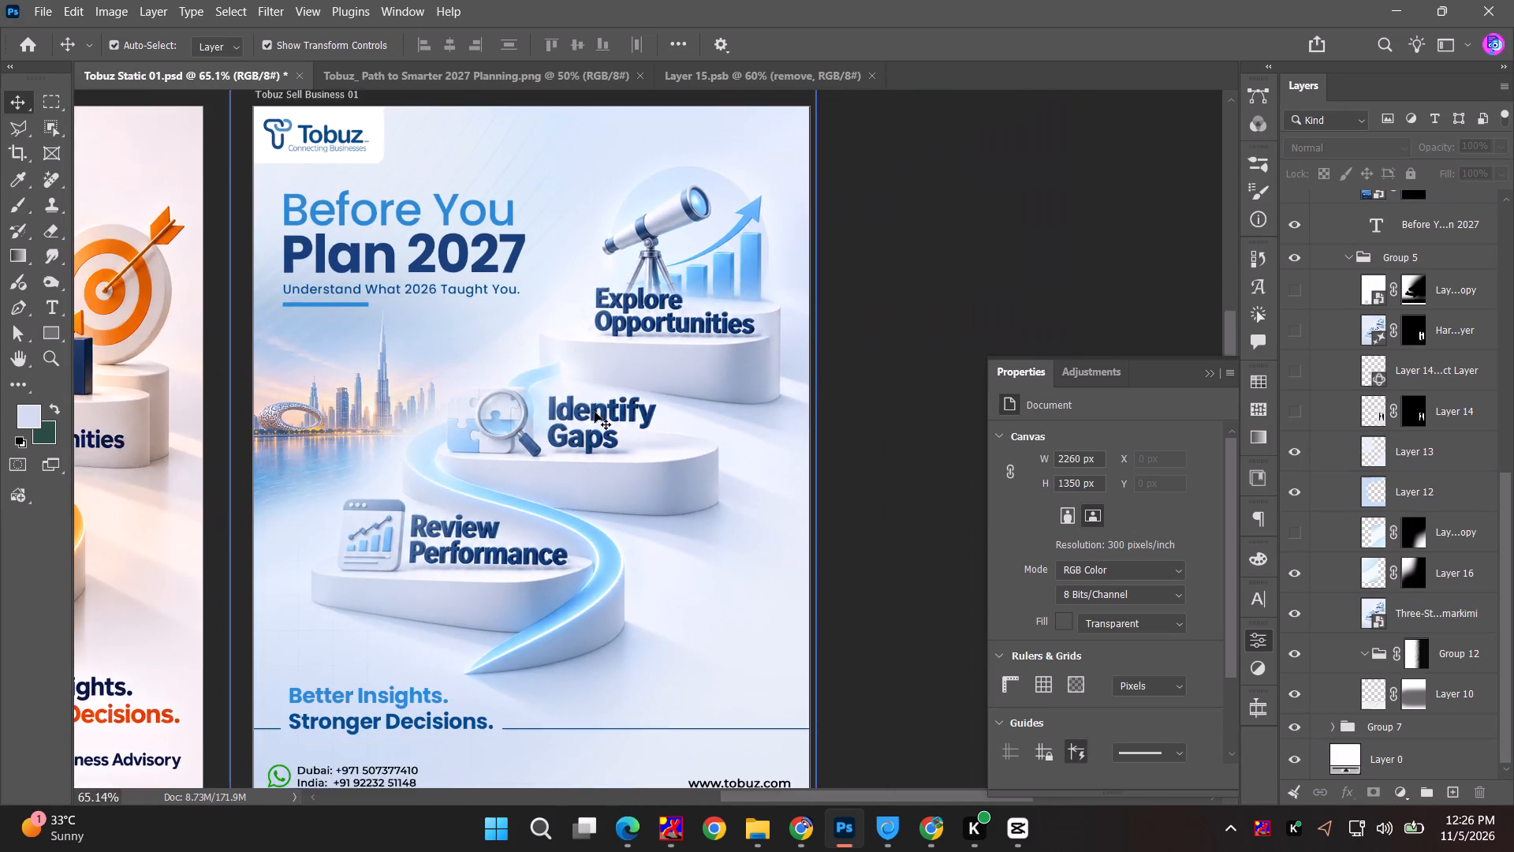
pyautogui.press('space')
pyautogui.moveTo(595, 410); pyautogui.dragTo(512, 263)
# Delete the four hidden layers at the top of Group 5, from Layer 14 up to the masked copy layer.
pyautogui.click(570, 463)
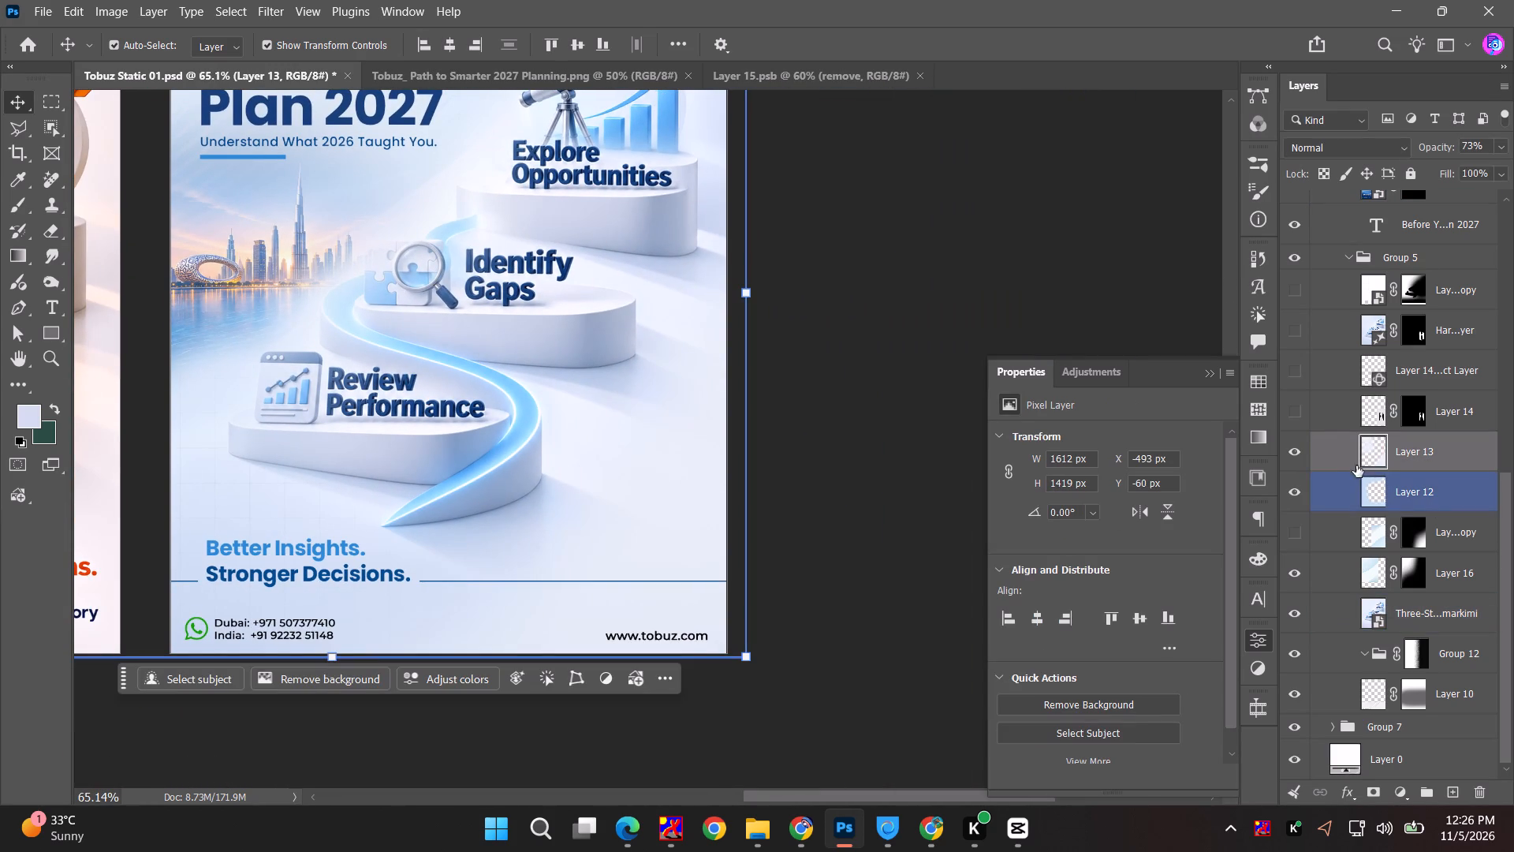
pyautogui.click(1478, 413)
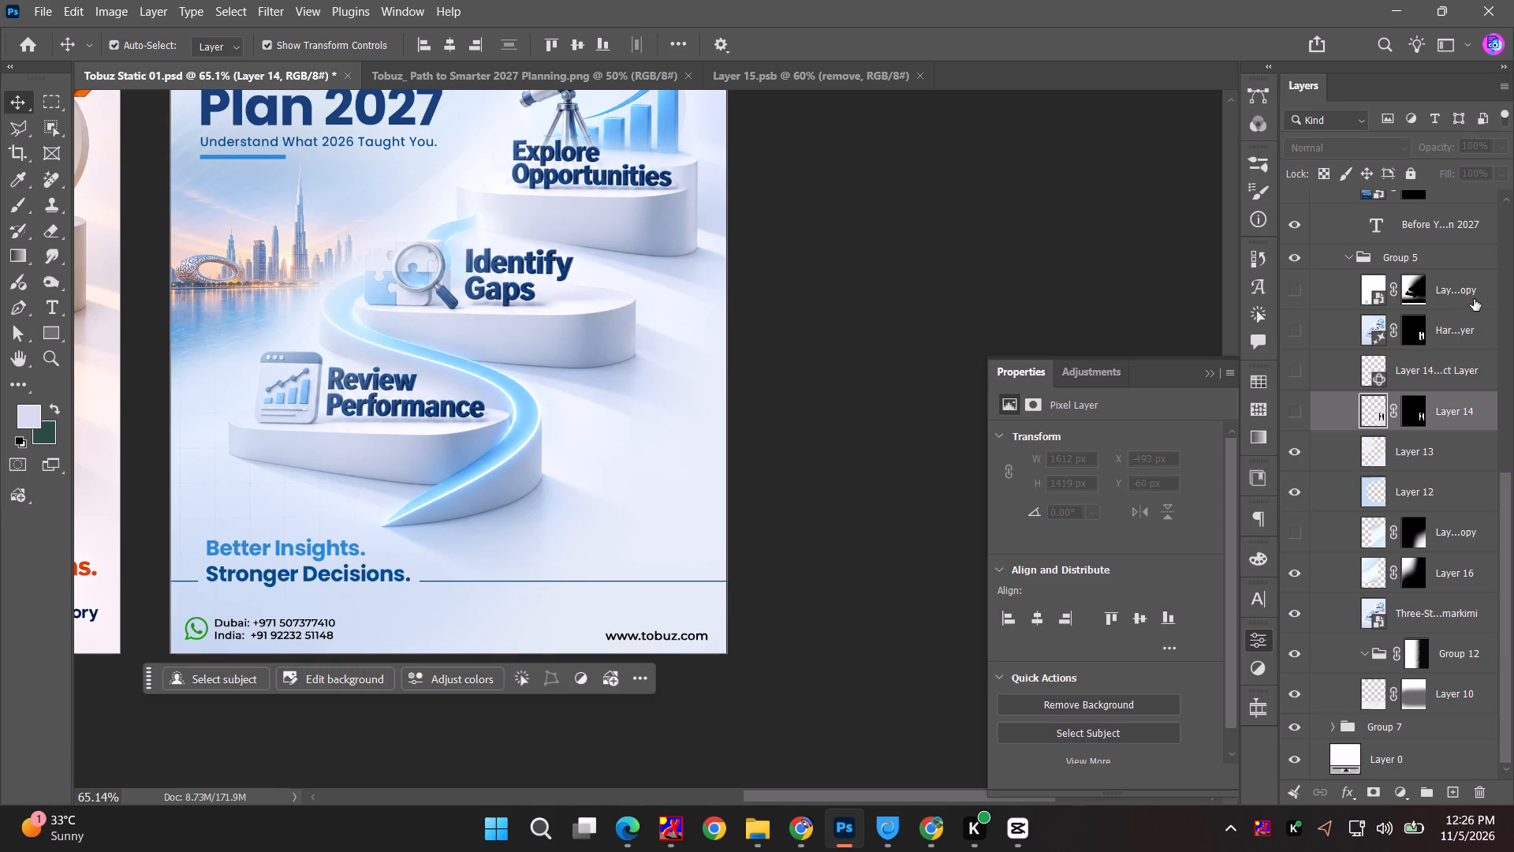
pyautogui.keyDown('shift'); pyautogui.click(1474, 293); pyautogui.keyUp('shift')
pyautogui.press('BackSpace')
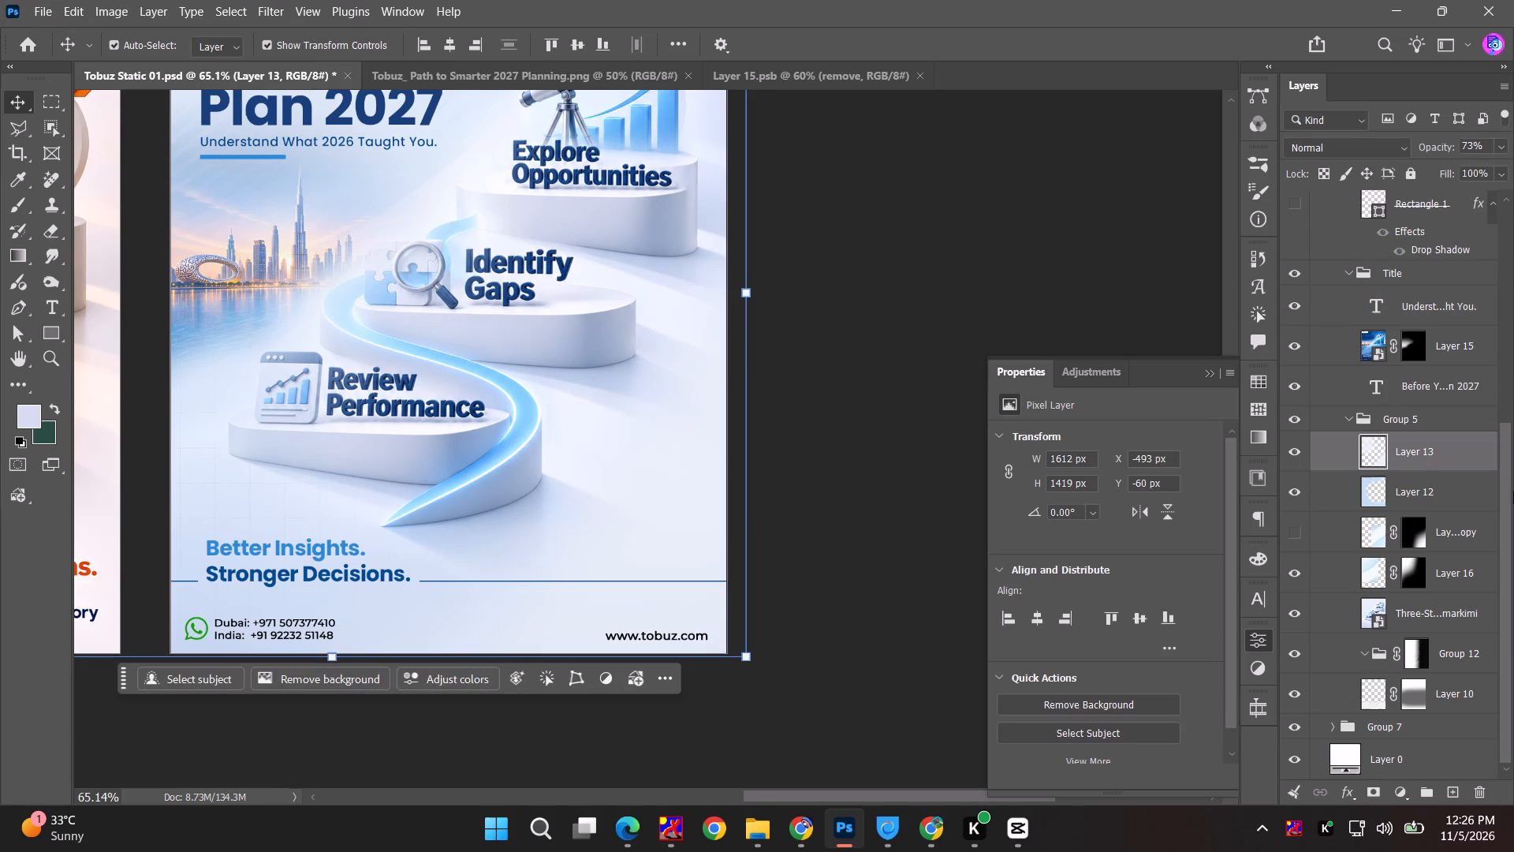
# Show Layer 16 copy, scale it to 69.28% and move it against the artboard's right edge in the lower corner.
pyautogui.click(1303, 532)
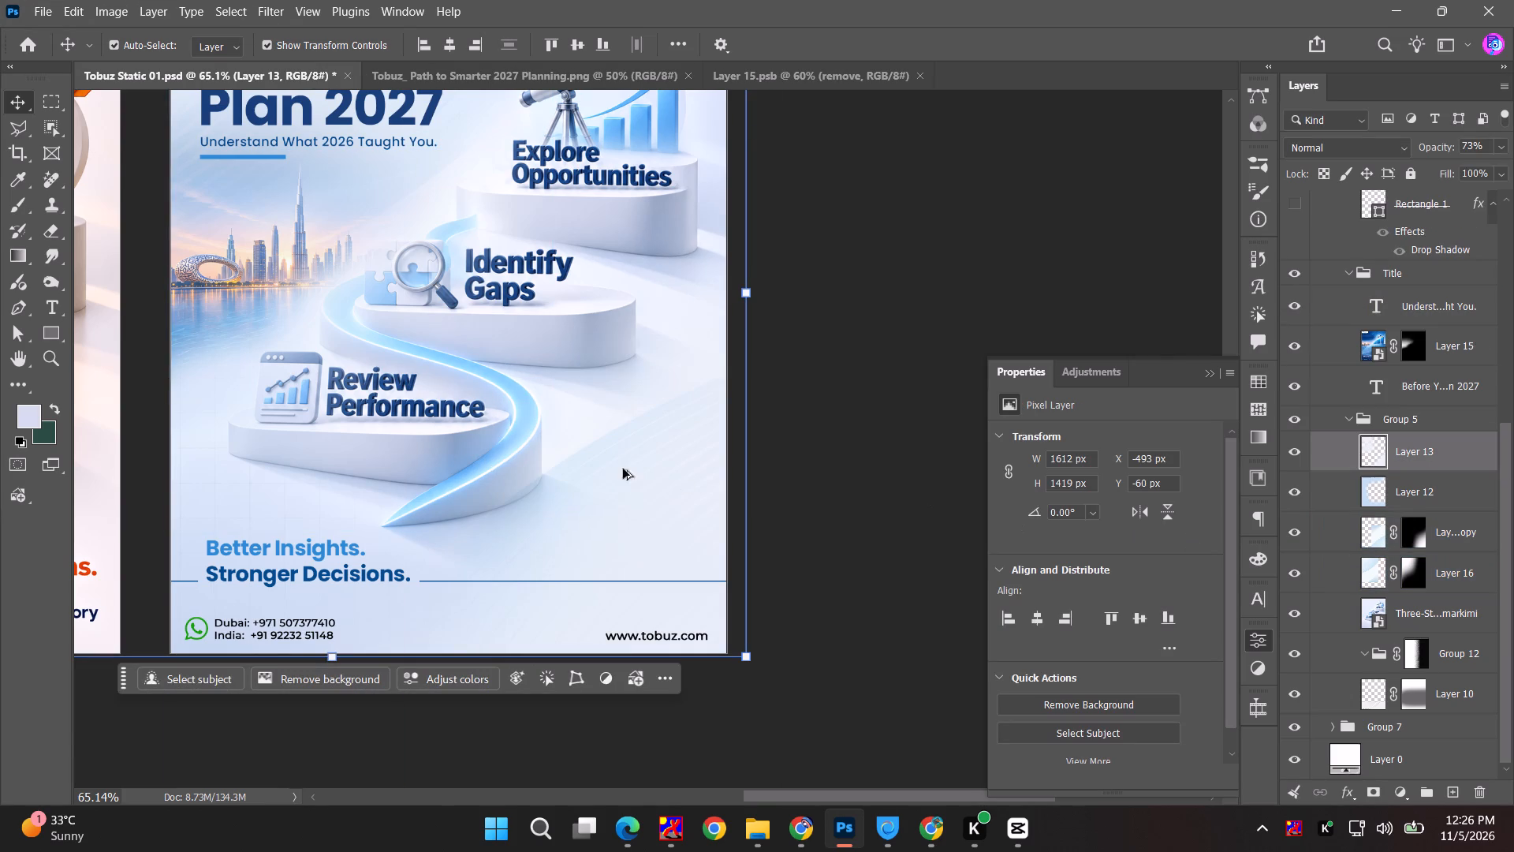
pyautogui.keyDown('alt'); pyautogui.scroll(4, 616, 465); pyautogui.keyUp('alt')
pyautogui.click(635, 473)
pyautogui.hotkey('ctrl', 't')
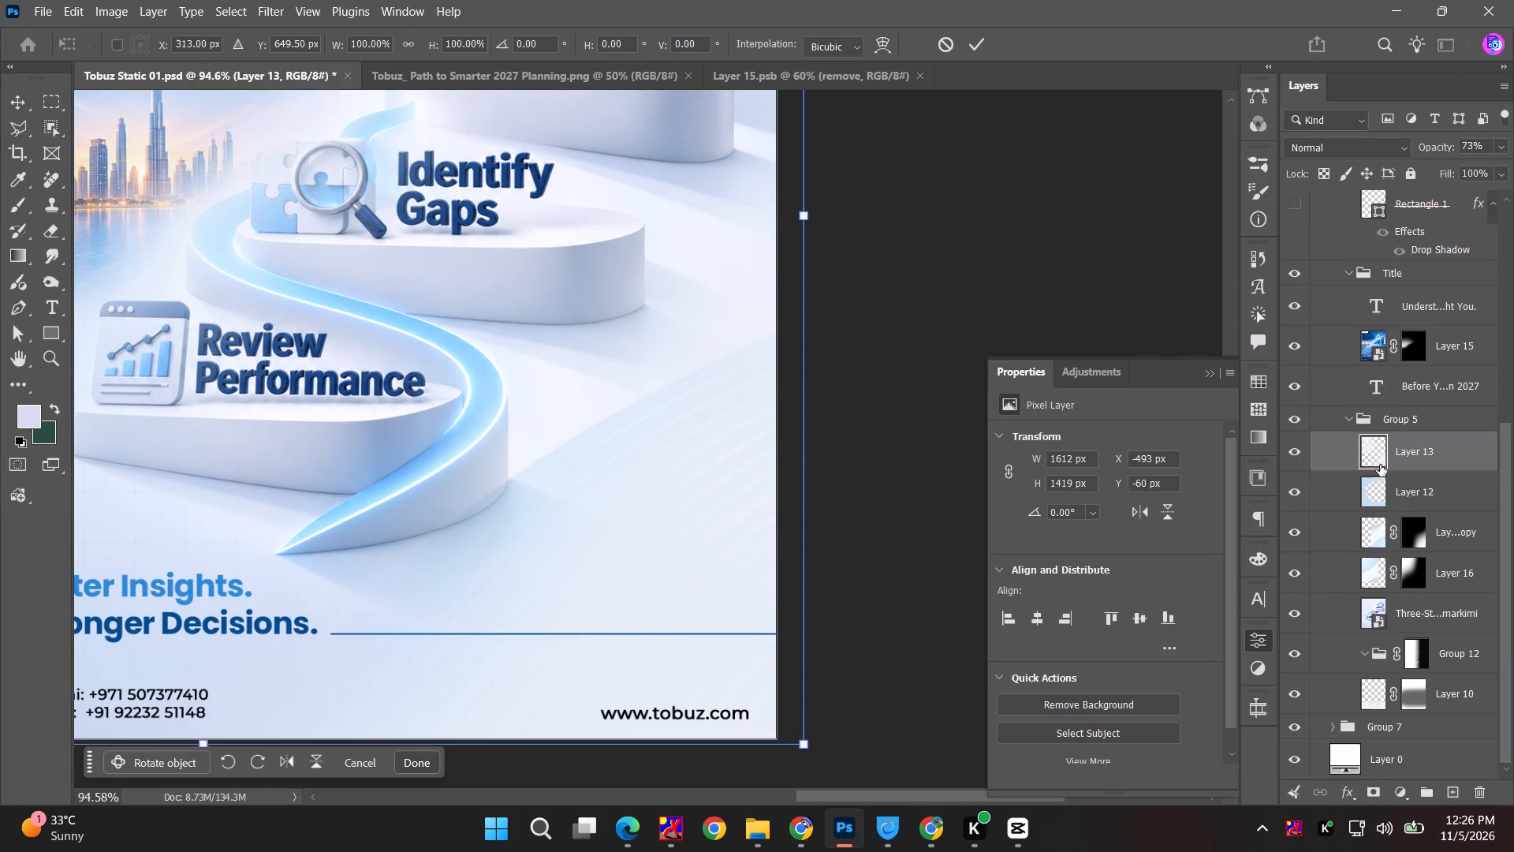
pyautogui.click(1460, 534)
pyautogui.hotkey('ctrl', 't')
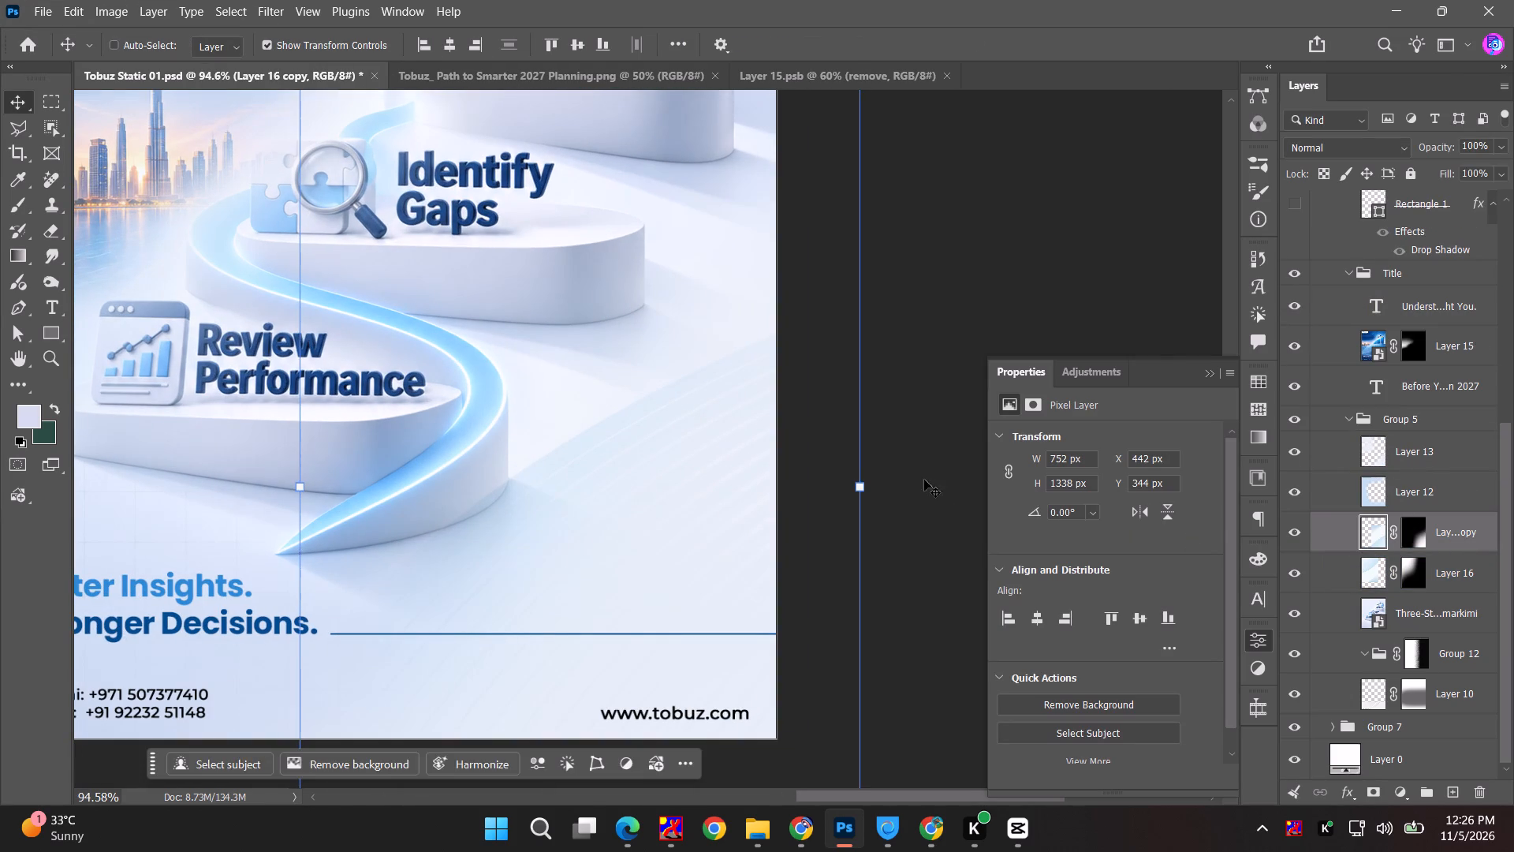
pyautogui.keyDown('shift'); pyautogui.moveTo(868, 487); pyautogui.dragTo(695, 387); pyautogui.keyUp('shift')
pyautogui.moveTo(651, 457); pyautogui.dragTo(756, 406)
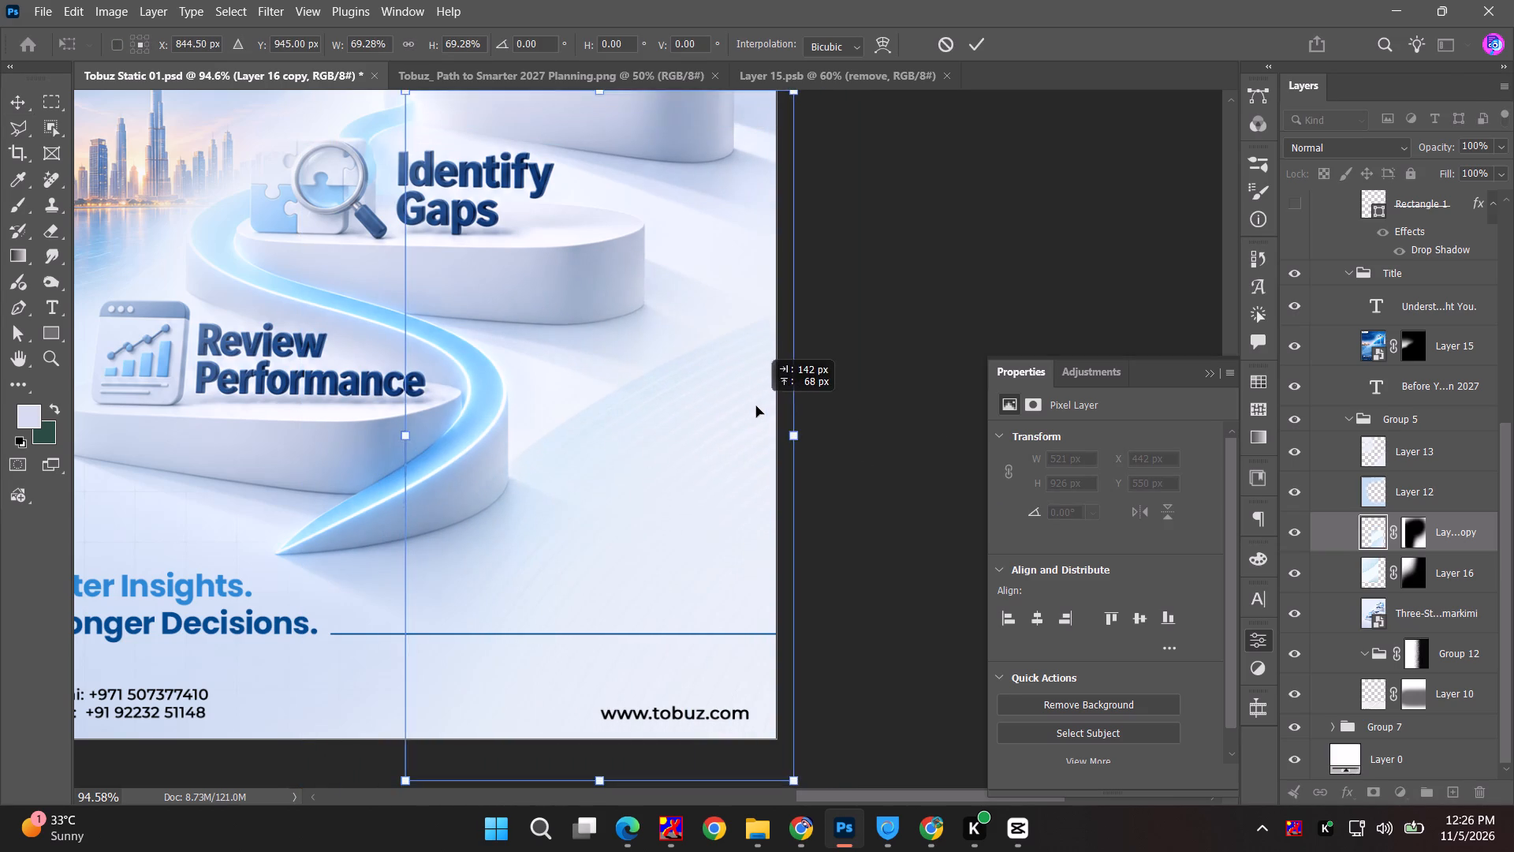
pyautogui.moveTo(756, 406); pyautogui.dragTo(743, 399)
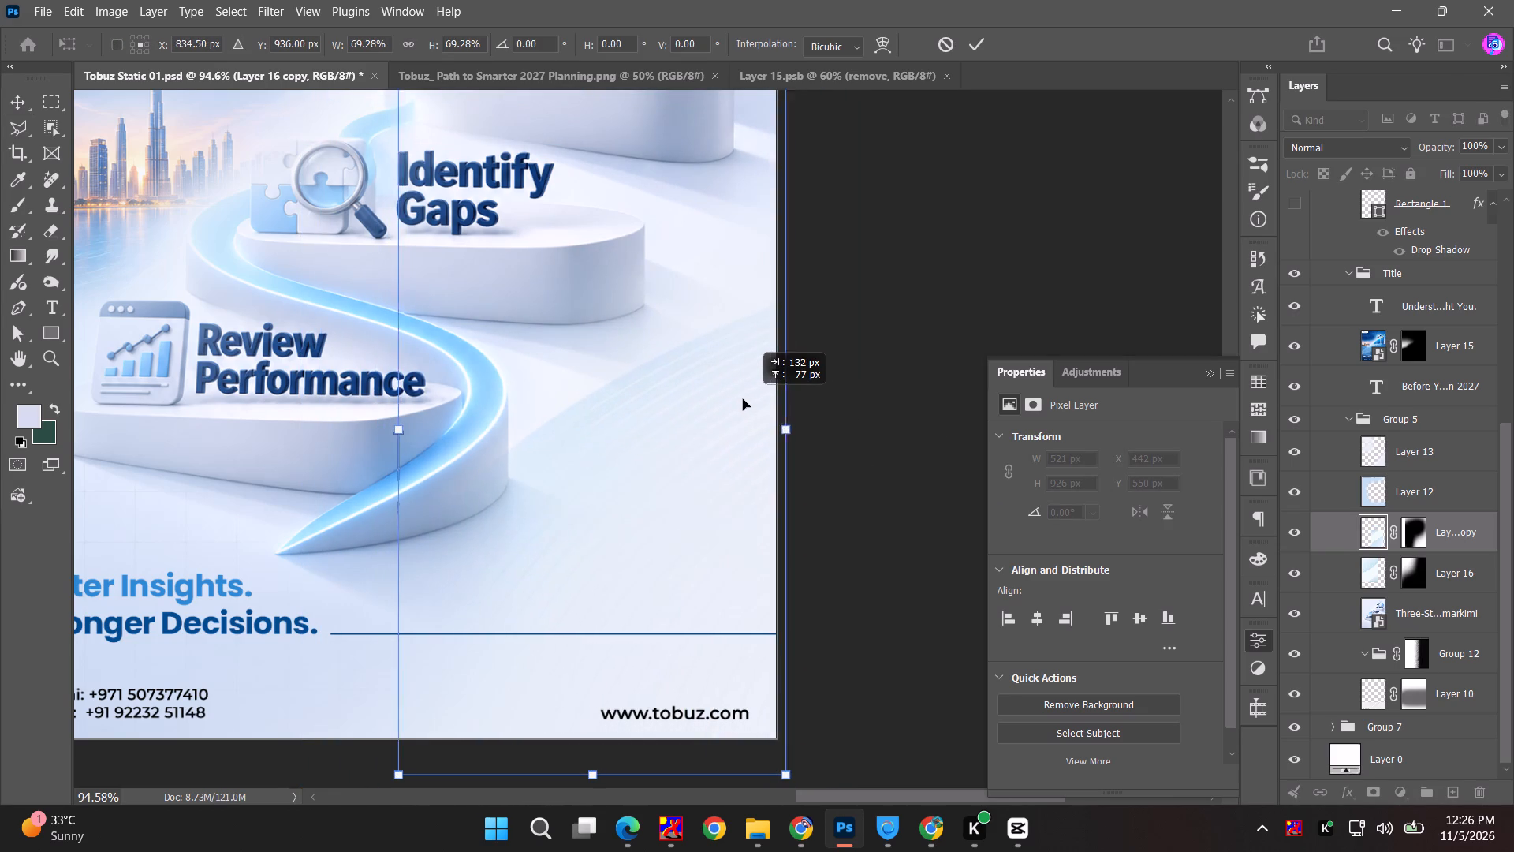
pyautogui.moveTo(743, 399); pyautogui.dragTo(739, 399)
# Paint black on the Layer 16 copy mask with a 175 px brush, fading its upper diagonal edge from the artboard's right edge to the path tip.
pyautogui.click(1418, 540)
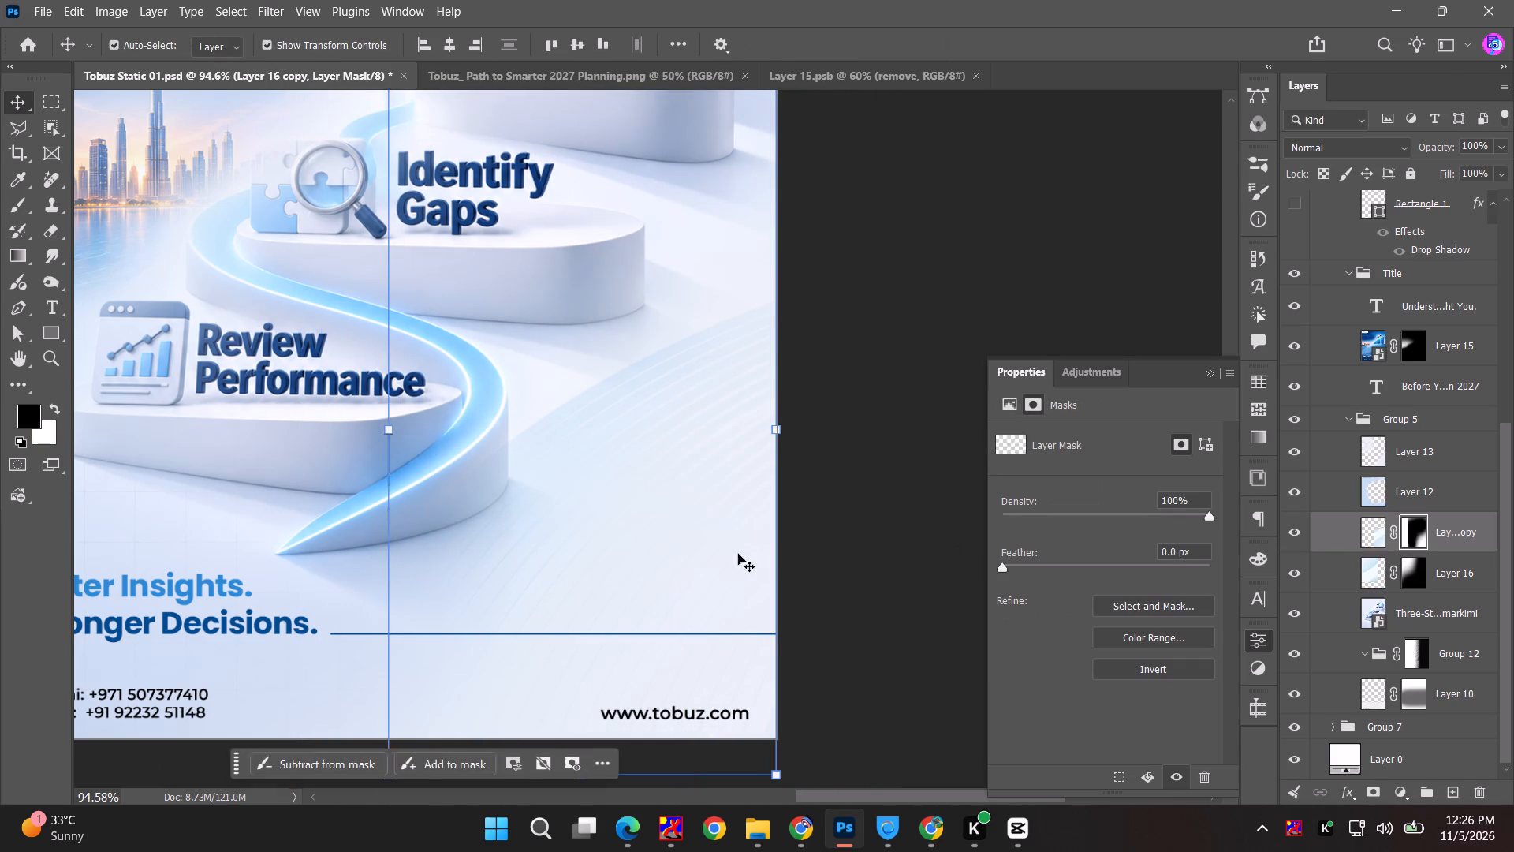
pyautogui.press('b')
pyautogui.press('[')
pyautogui.press('[')
pyautogui.press('[')
pyautogui.press('[')
pyautogui.press('[')
pyautogui.press('[')
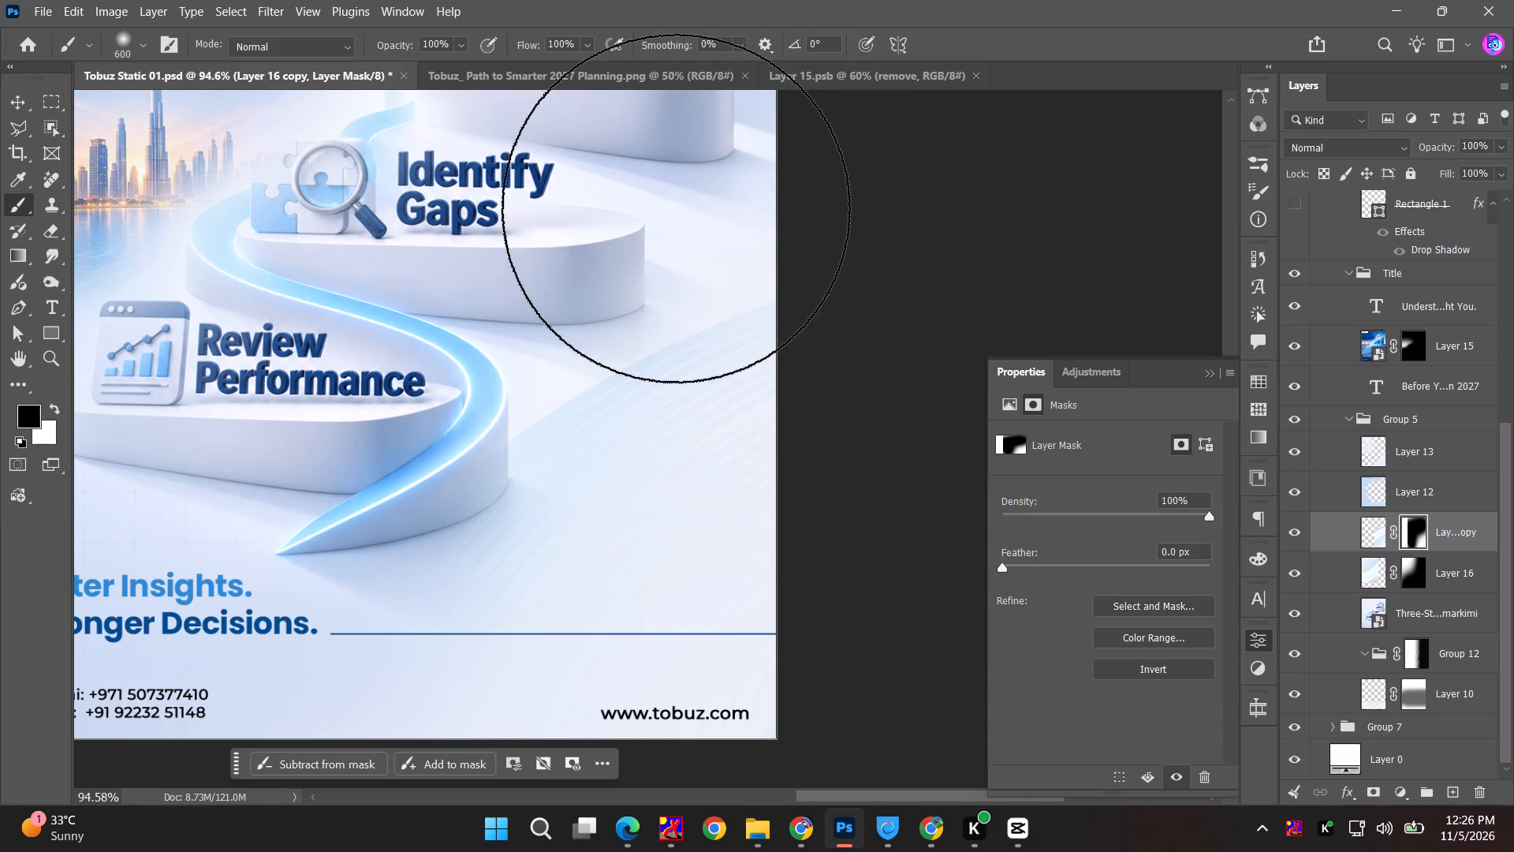
pyautogui.press('[')
pyautogui.moveTo(781, 268); pyautogui.dragTo(237, 459)
pyautogui.moveTo(565, 336); pyautogui.dragTo(377, 474)
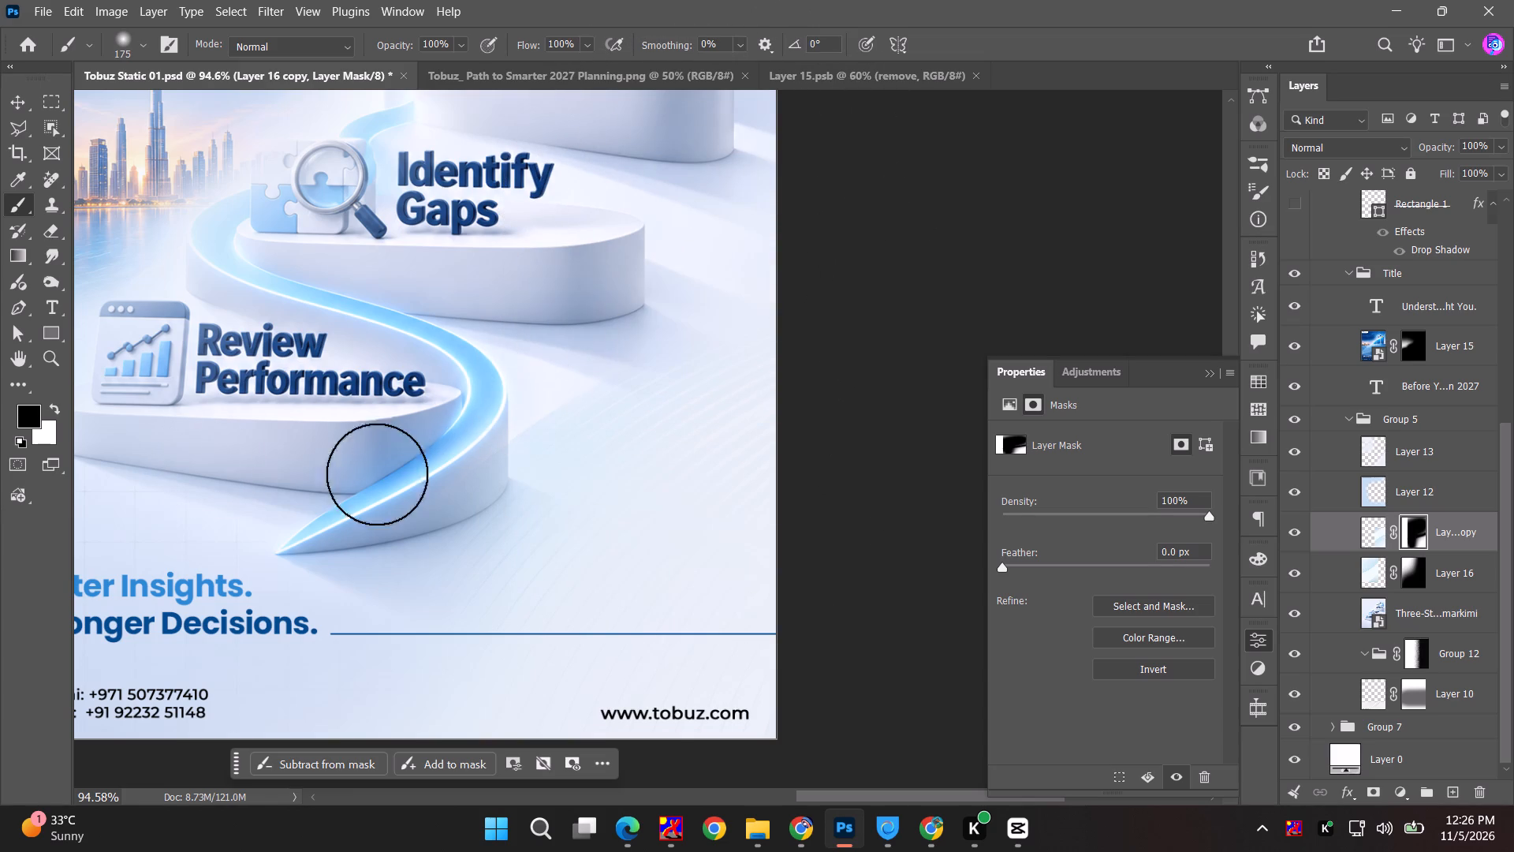
pyautogui.moveTo(377, 474); pyautogui.dragTo(319, 499)
pyautogui.moveTo(447, 420); pyautogui.dragTo(253, 540)
pyautogui.moveTo(630, 325); pyautogui.dragTo(223, 590)
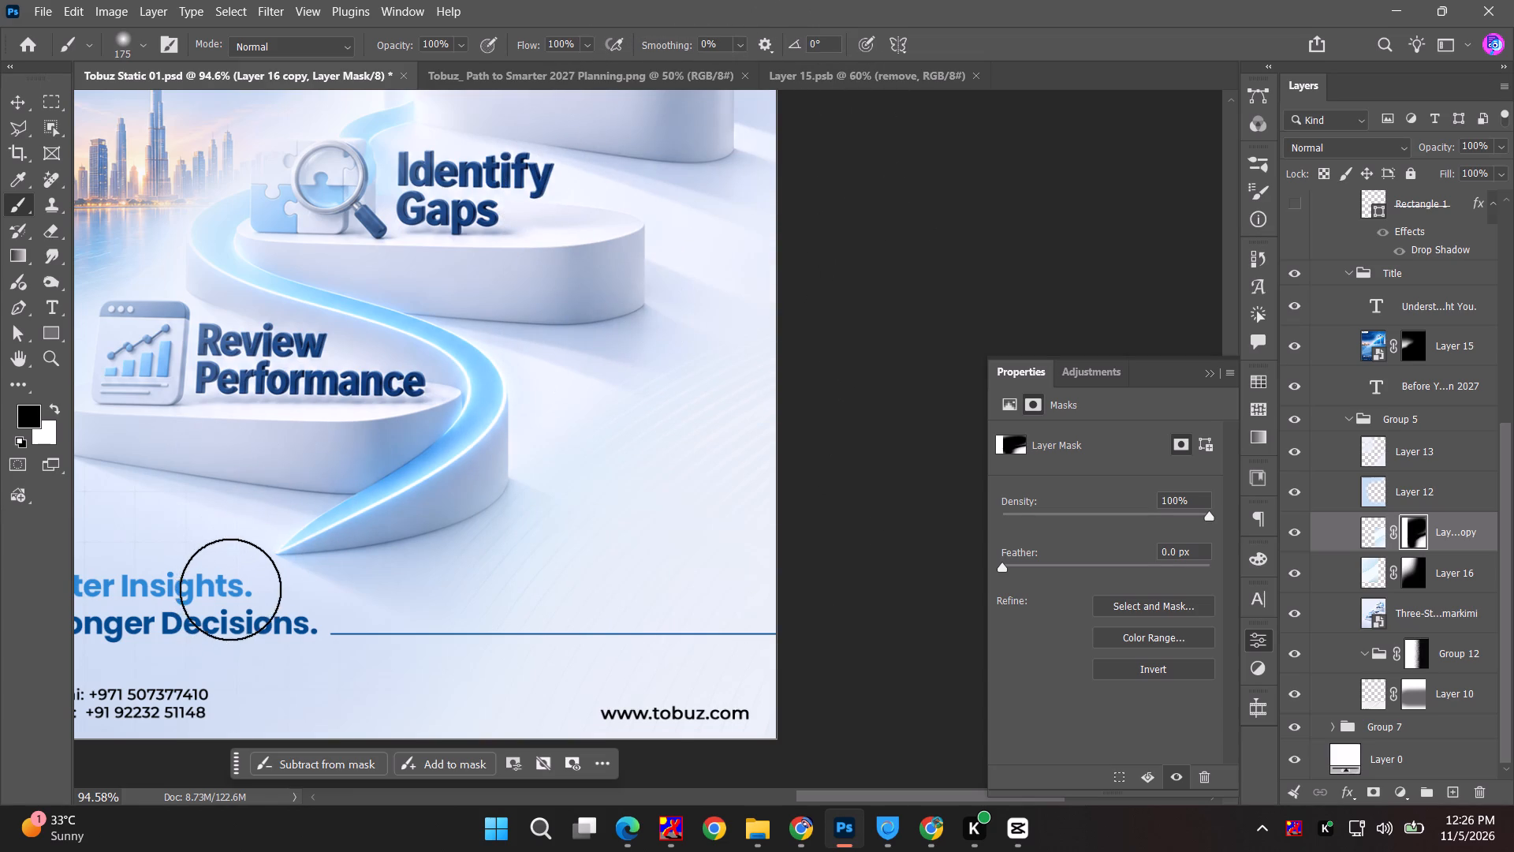
pyautogui.moveTo(330, 569); pyautogui.dragTo(581, 312)
pyautogui.moveTo(382, 498); pyautogui.dragTo(531, 372)
pyautogui.moveTo(405, 465); pyautogui.dragTo(722, 264)
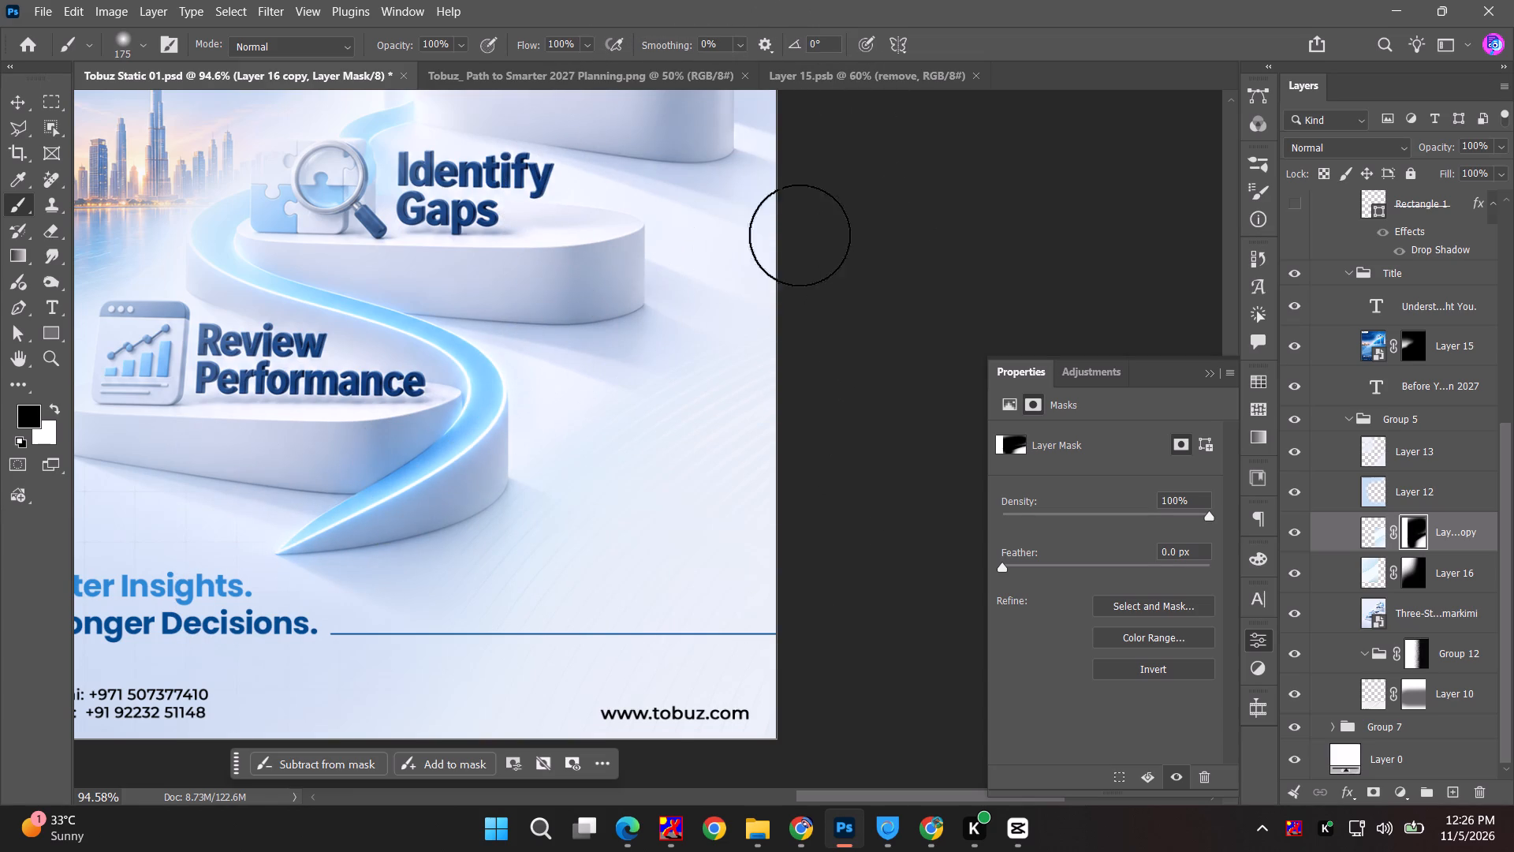
pyautogui.moveTo(574, 355); pyautogui.dragTo(831, 218)
pyautogui.moveTo(325, 539); pyautogui.dragTo(185, 641)
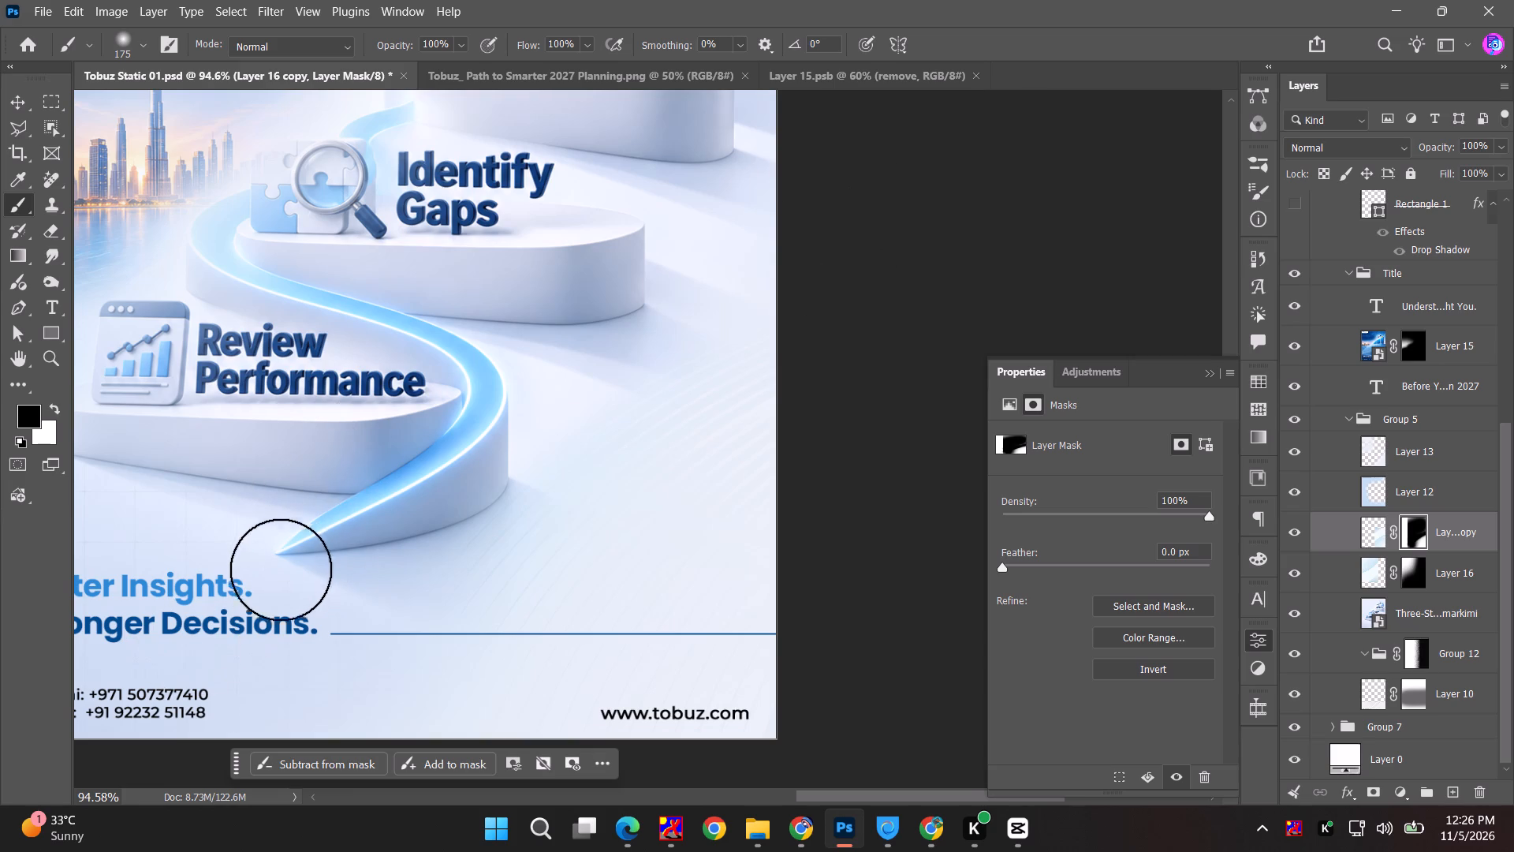
# Examine the whole Tobuz Sell Business 01 artboard, checking how the curved-line corners blend with the background.
pyautogui.scroll(-11, 313, 553)
pyautogui.press('Escape')
pyautogui.keyDown('alt'); pyautogui.scroll(-3, 313, 555); pyautogui.keyUp('alt')
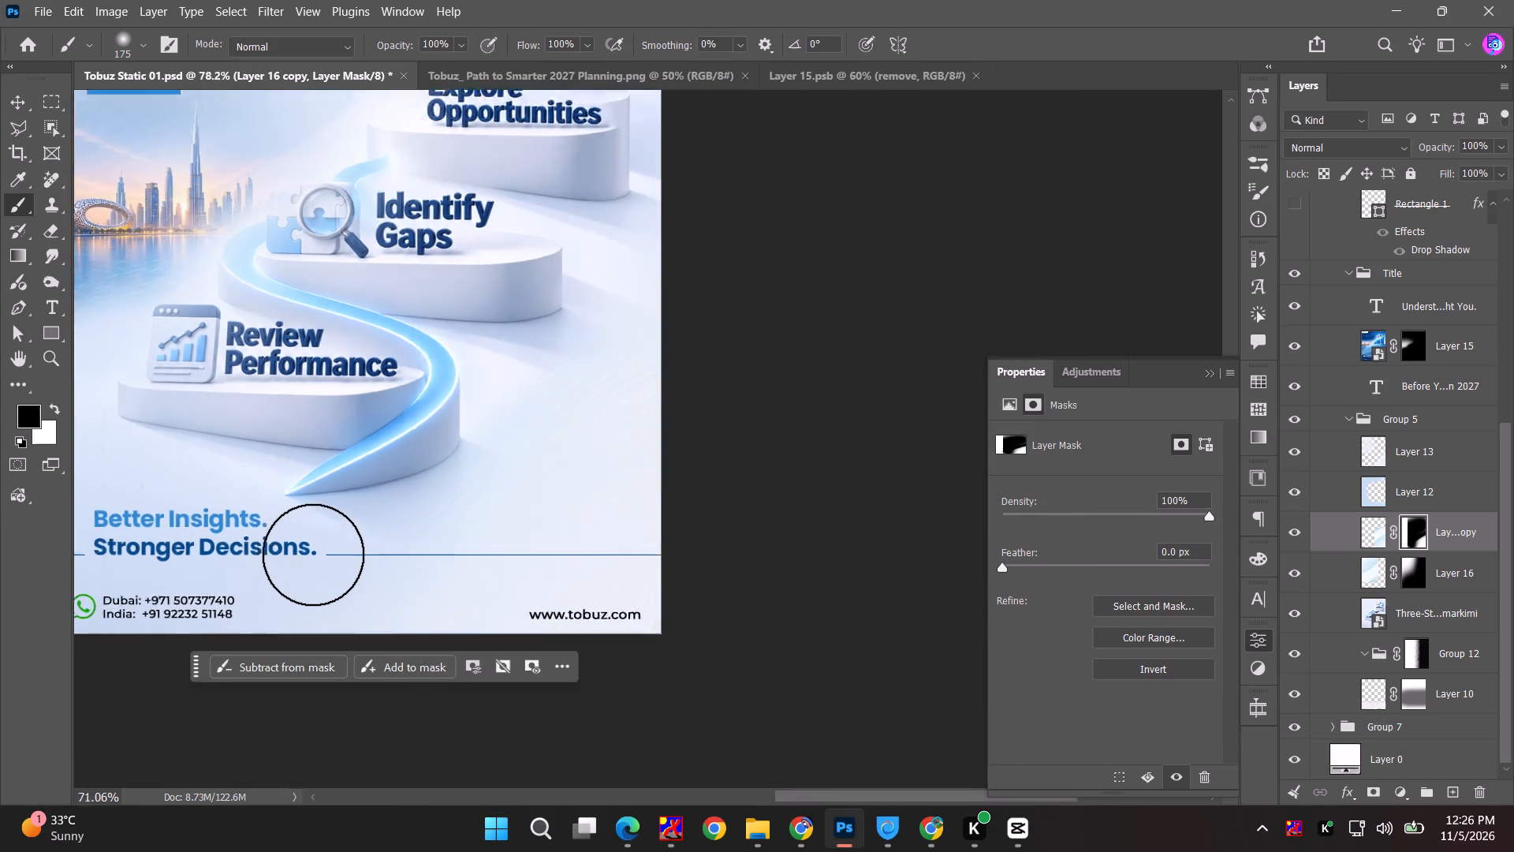
pyautogui.keyDown('alt'); pyautogui.scroll(-2, 313, 555); pyautogui.keyUp('alt')
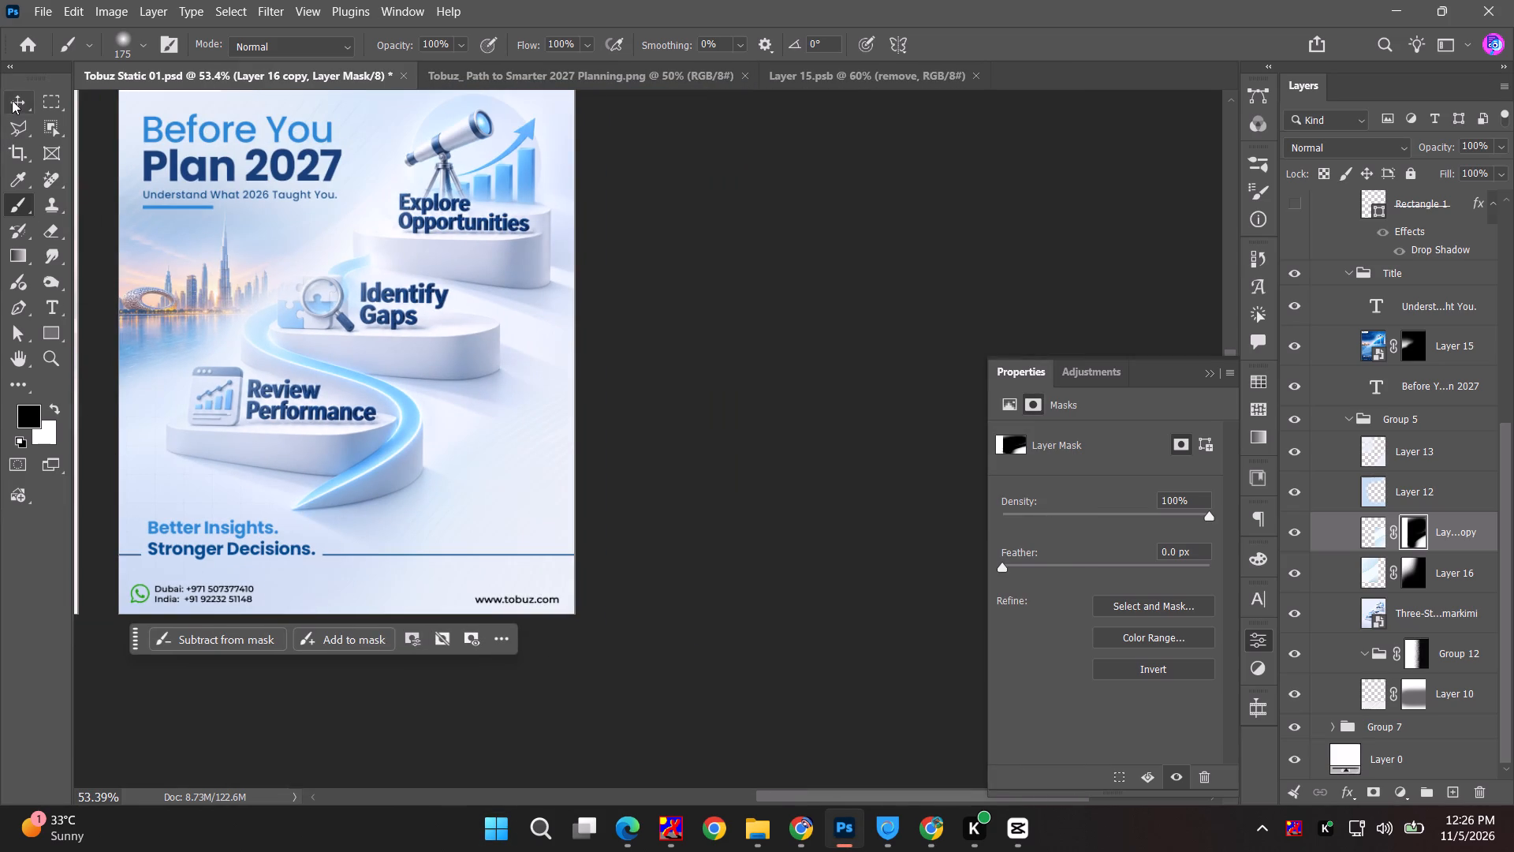
pyautogui.click(12, 100)
pyautogui.click(666, 358)
pyautogui.press('space')
pyautogui.press('space')
pyautogui.press('space')
pyautogui.press('space')
pyautogui.press('space')
pyautogui.press('space')
pyautogui.press('space')
pyautogui.press('space')
pyautogui.press('space')
pyautogui.moveTo(636, 286); pyautogui.dragTo(686, 420)
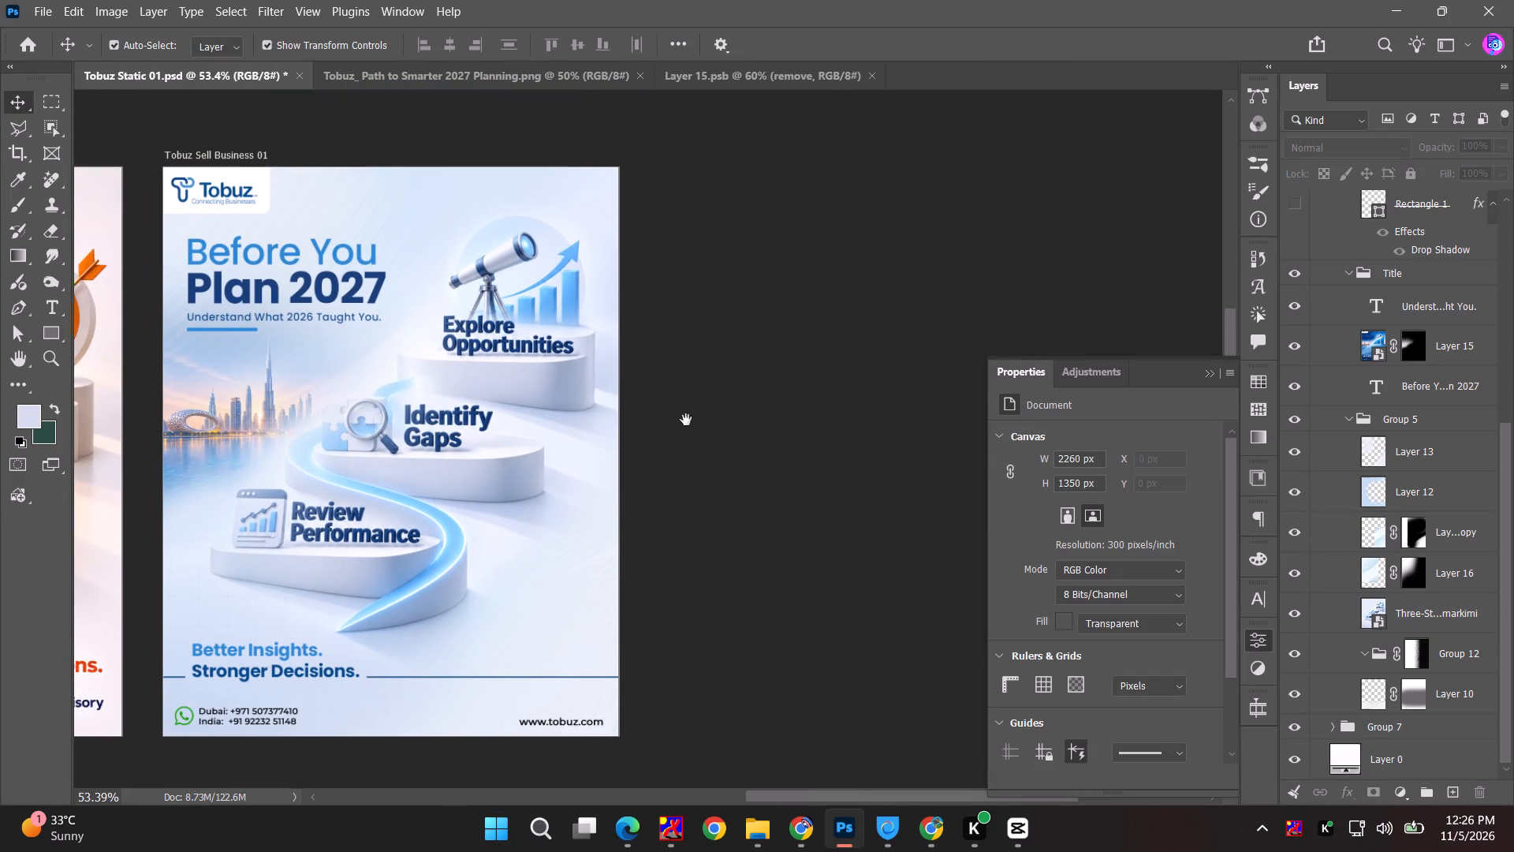
pyautogui.moveTo(686, 420); pyautogui.dragTo(687, 424)
pyautogui.keyDown('alt'); pyautogui.scroll(2, 391, 373); pyautogui.keyUp('alt')
pyautogui.keyDown('alt'); pyautogui.scroll(-3, 391, 373); pyautogui.keyUp('alt')
pyautogui.press('space')
pyautogui.press('space')
pyautogui.press('space')
pyautogui.press('space')
pyautogui.press('space')
pyautogui.press('space')
pyautogui.moveTo(395, 424); pyautogui.dragTo(415, 424)
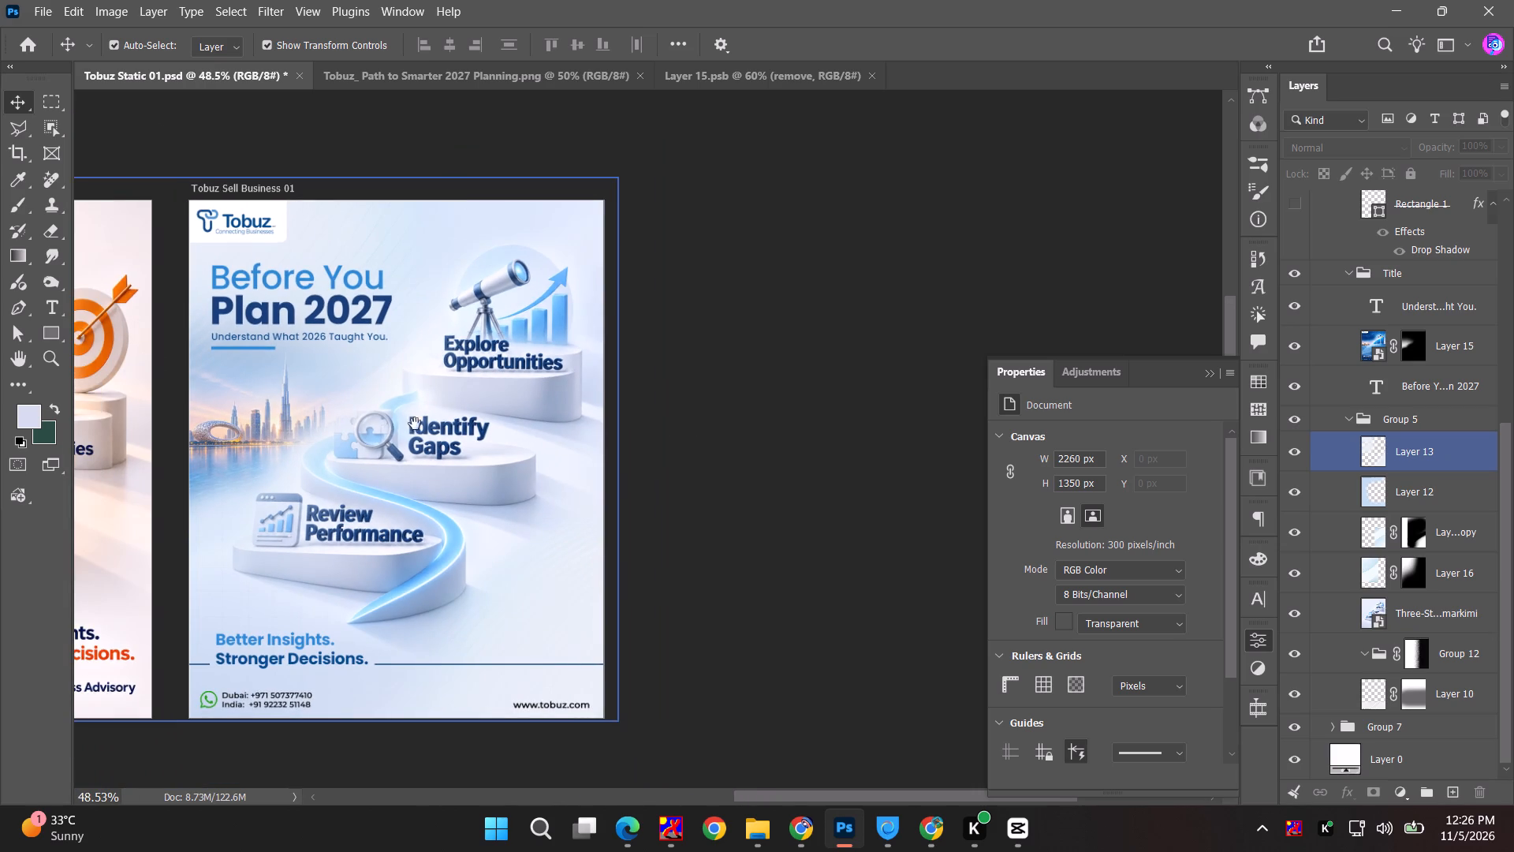
pyautogui.moveTo(415, 424); pyautogui.dragTo(464, 413)
pyautogui.keyDown('alt'); pyautogui.scroll(6, 283, 350); pyautogui.keyUp('alt')
pyautogui.keyDown('alt'); pyautogui.scroll(-6, 283, 351); pyautogui.keyUp('alt')
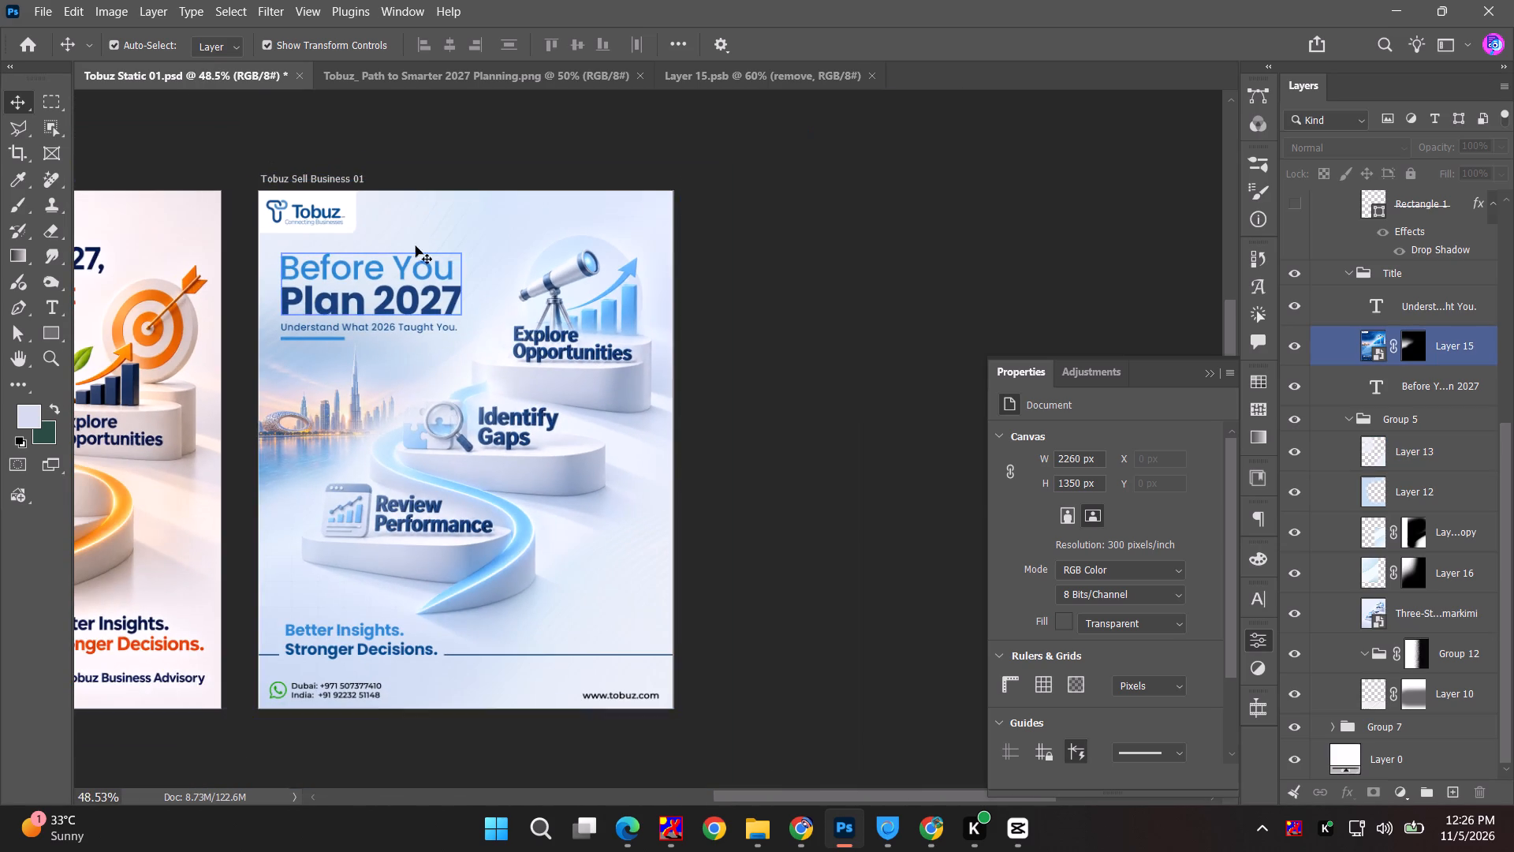
# Quick-export the Tobuz Sell Business 01 artboard as a PNG into Tobuz's Nov 2026 folder, replacing the existing Tobuz Static 01 image.
pyautogui.click(393, 154)
pyautogui.click(324, 186)
pyautogui.rightClick(1430, 203)
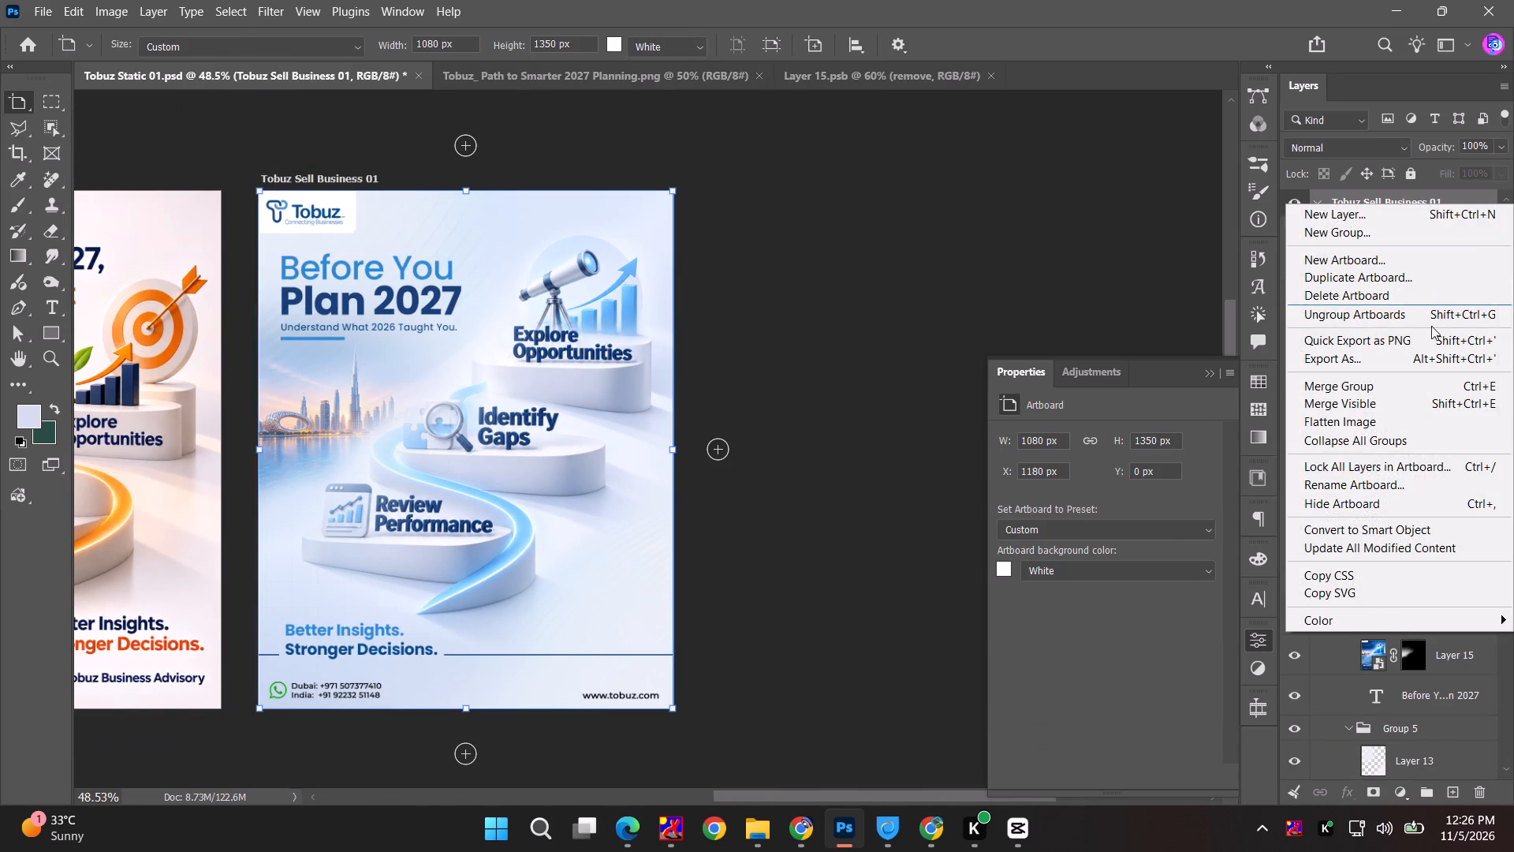
pyautogui.click(1431, 336)
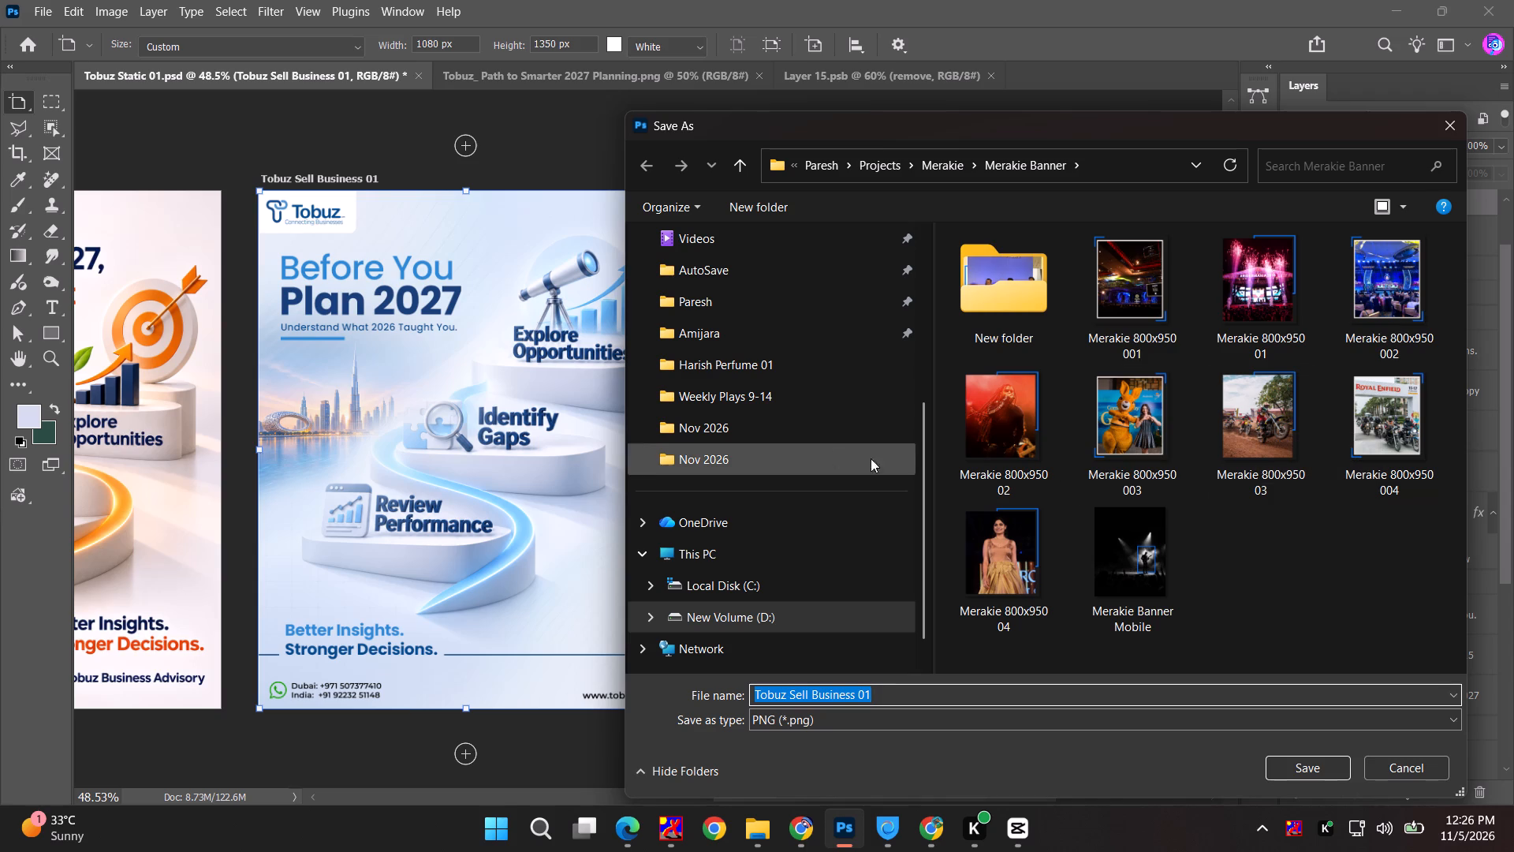
pyautogui.click(707, 426)
pyautogui.click(1160, 309)
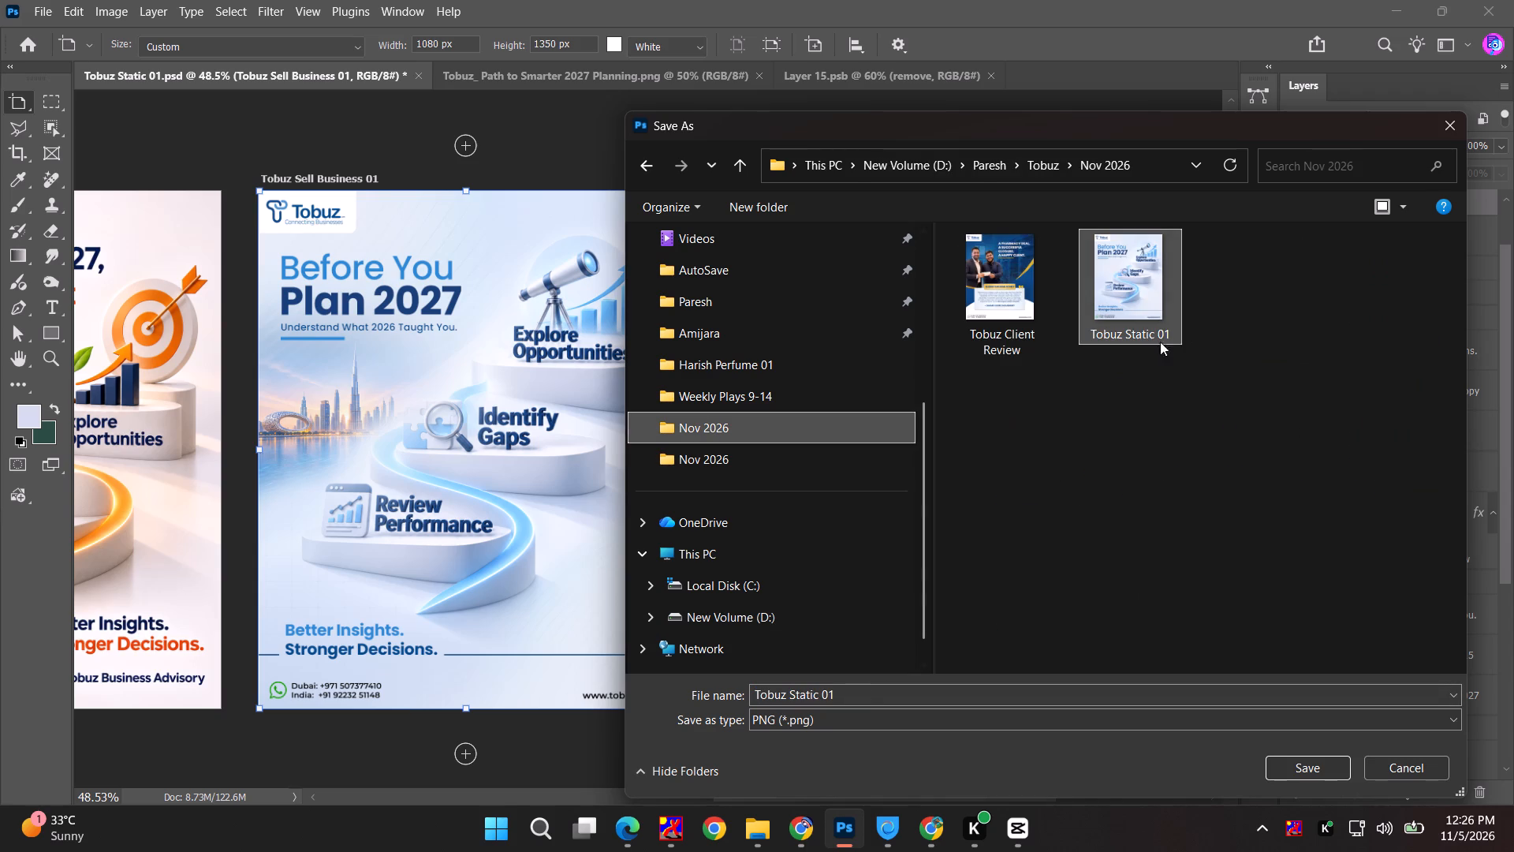
pyautogui.click(1300, 772)
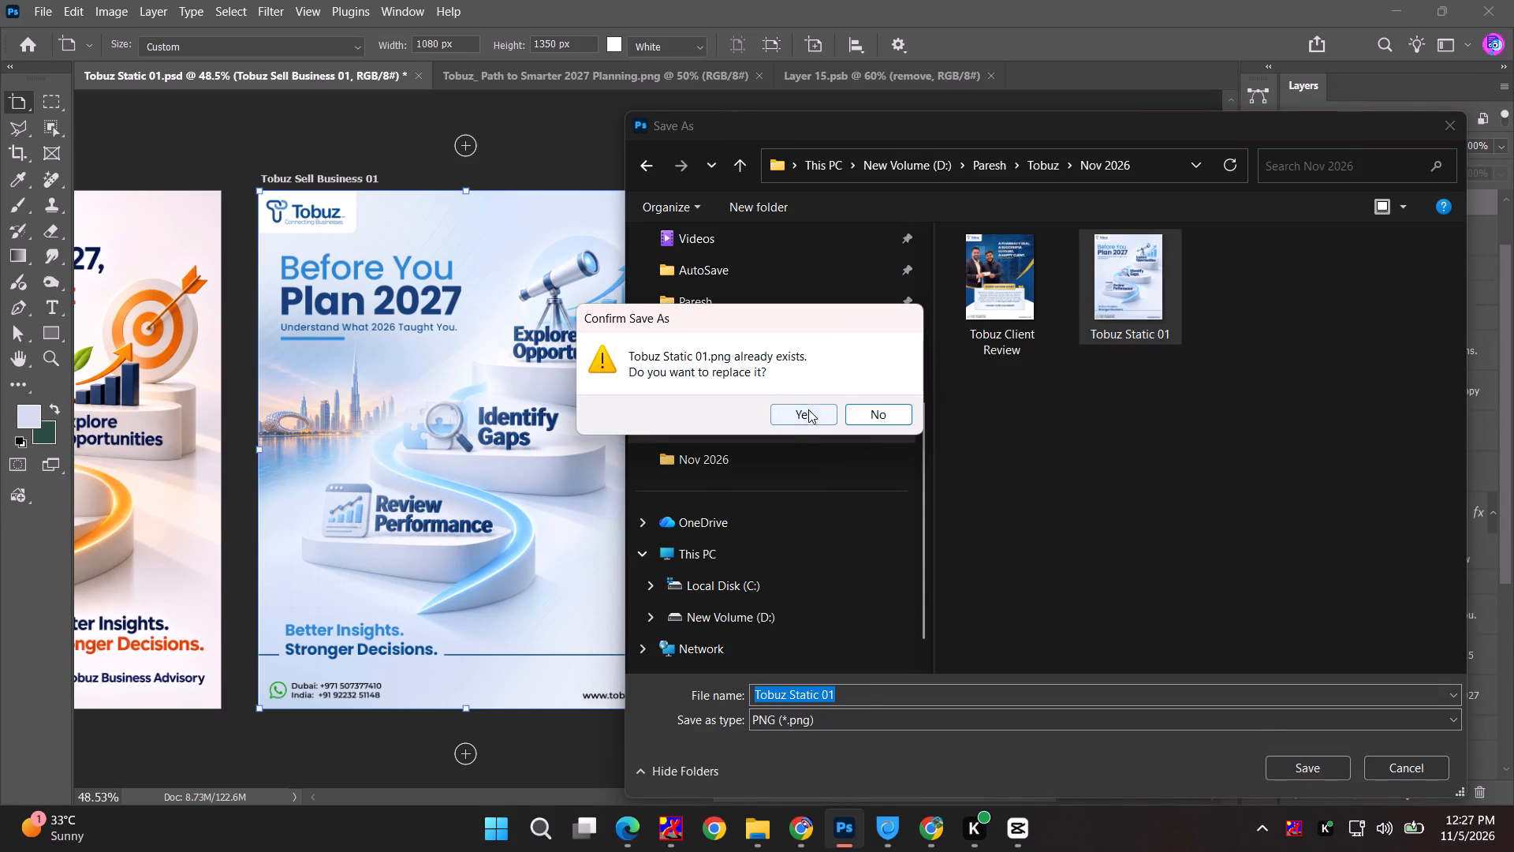
pyautogui.click(808, 409)
# Switch to File Explorer and select the exported Tobuz Static 01 image in Tobuz's Nov 2026 folder.
pyautogui.hotkey('alt', 'Tab')
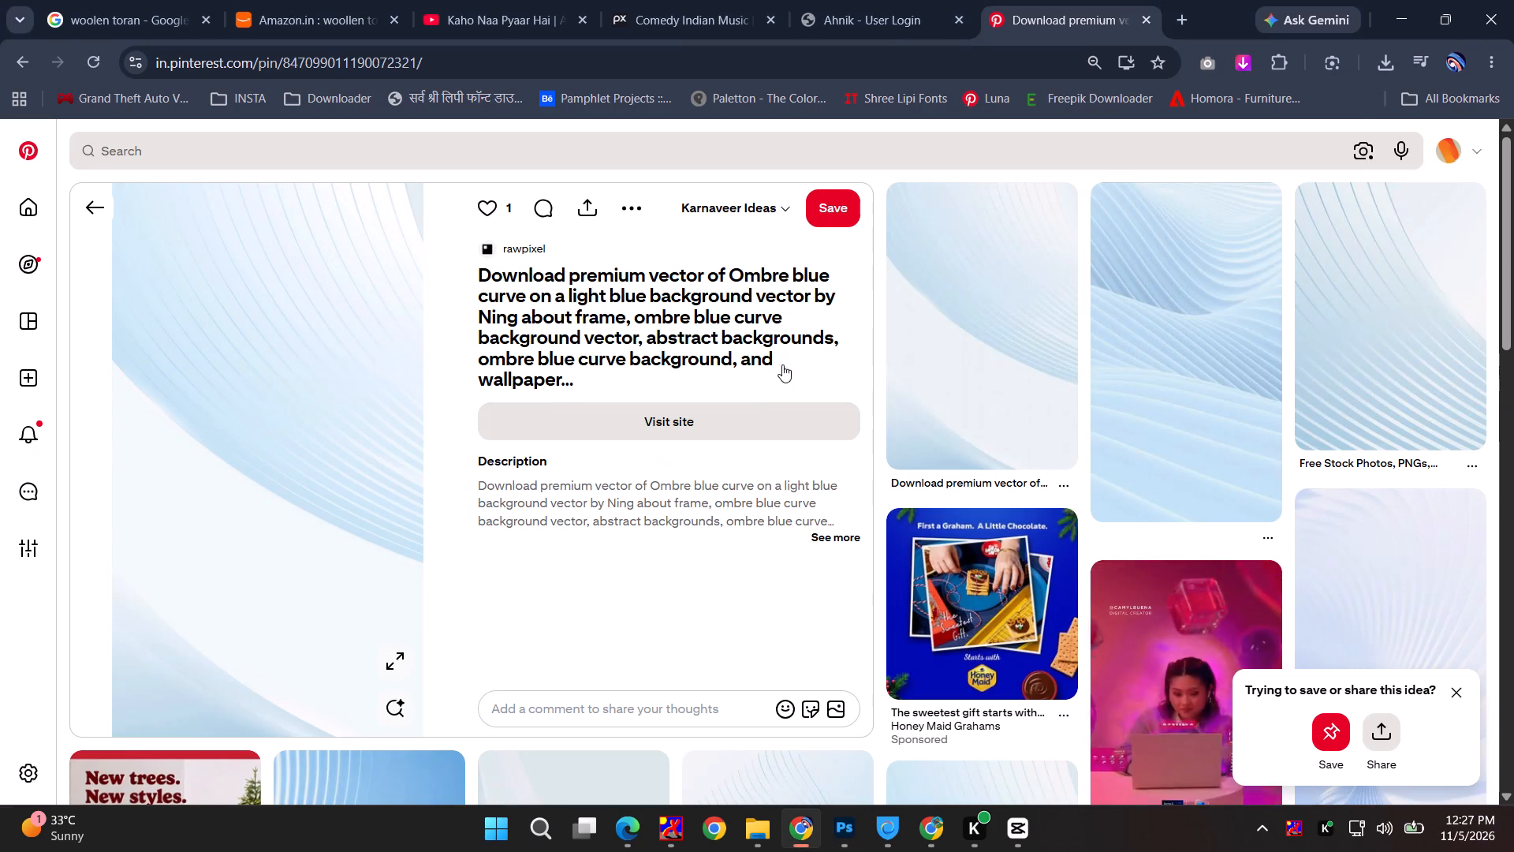
pyautogui.hotkey('alt', 'Tab')
pyautogui.keyDown('alt'); pyautogui.click(826, 219); pyautogui.keyUp('alt')
pyautogui.click(79, 677)
pyautogui.click(81, 660)
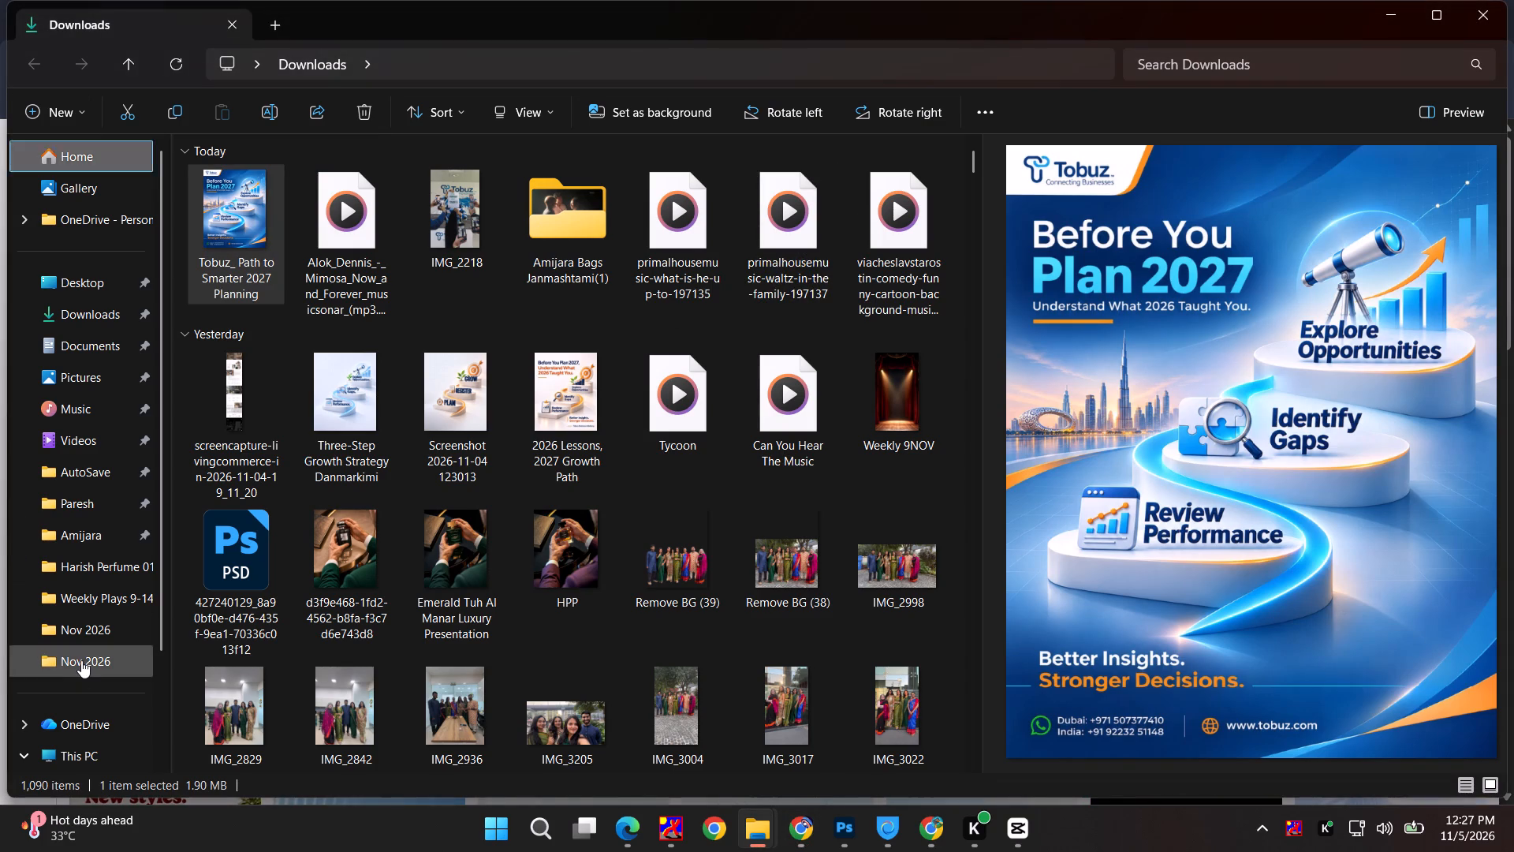
pyautogui.click(96, 634)
pyautogui.click(457, 227)
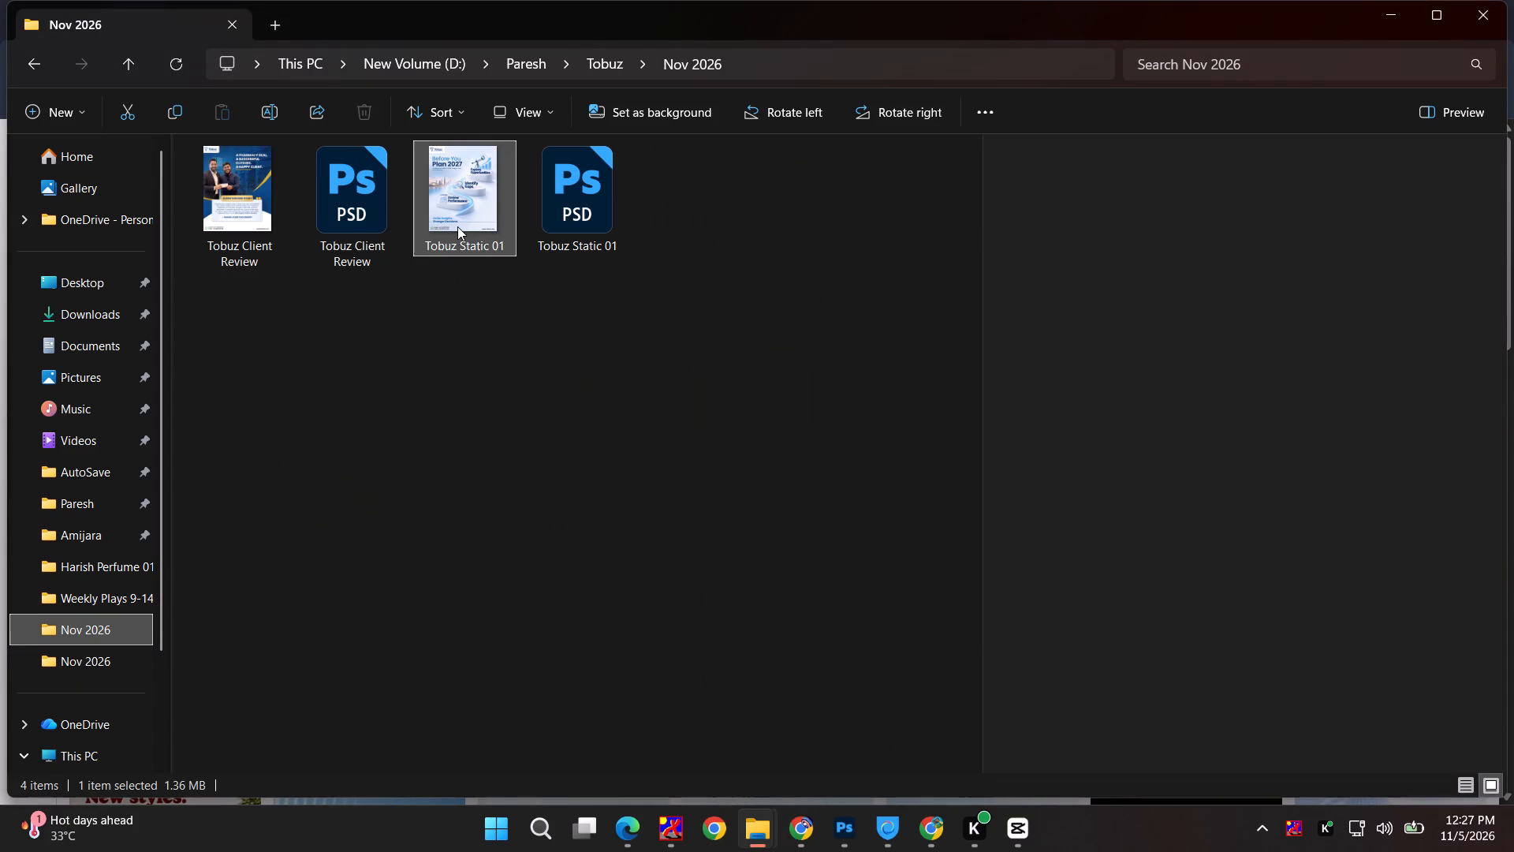
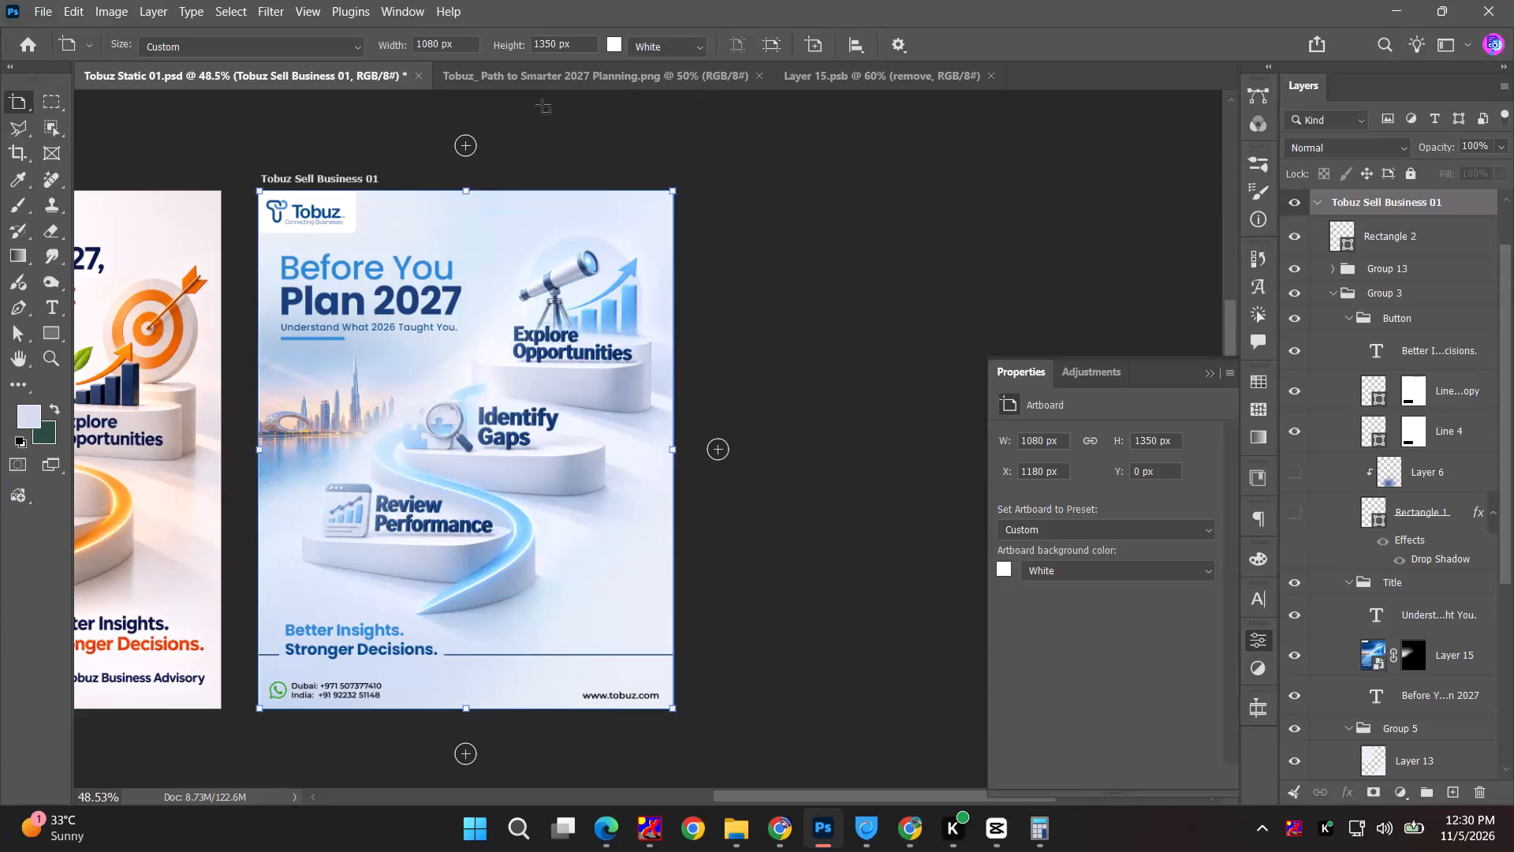
# Close the Tobuz_ Path to Smarter 2027 Planning PNG and the Layer 15.psb document.
pyautogui.click(538, 84)
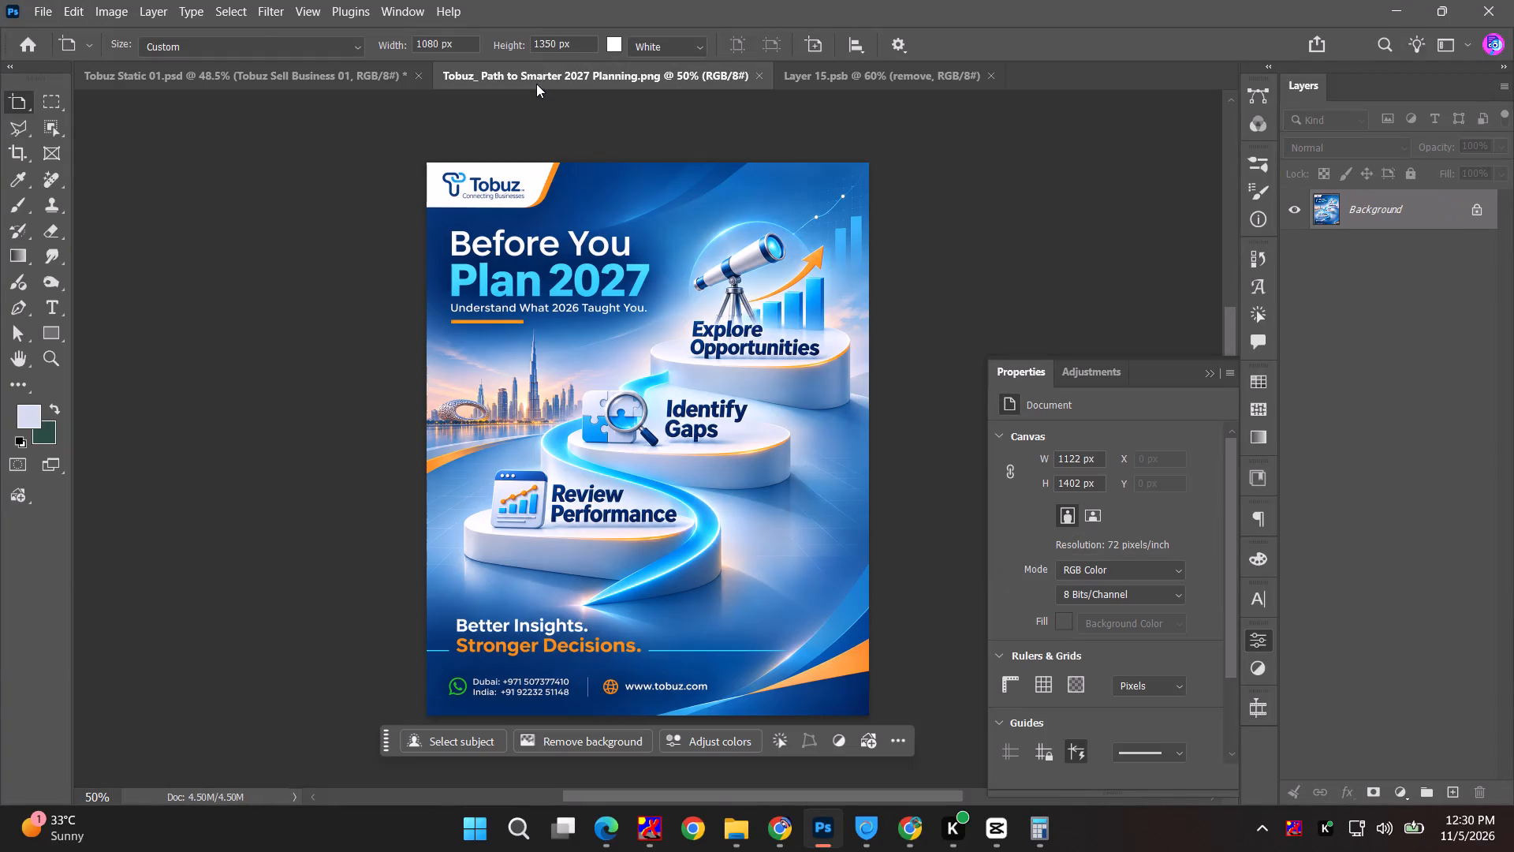
pyautogui.hotkey('ctrl', 'w')
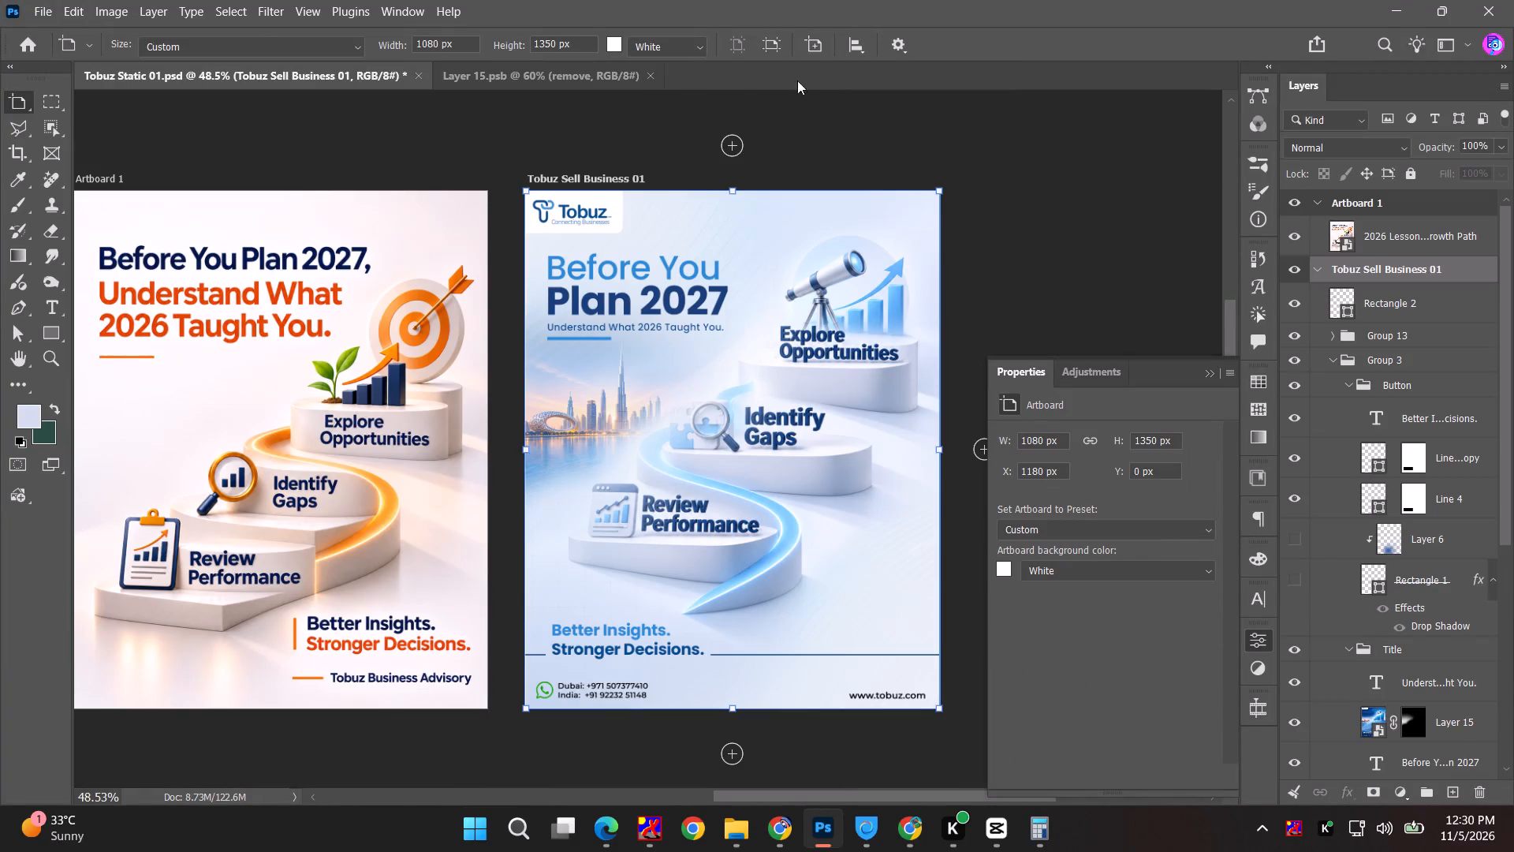
pyautogui.click(550, 69)
pyautogui.hotkey('ctrl', 'w')
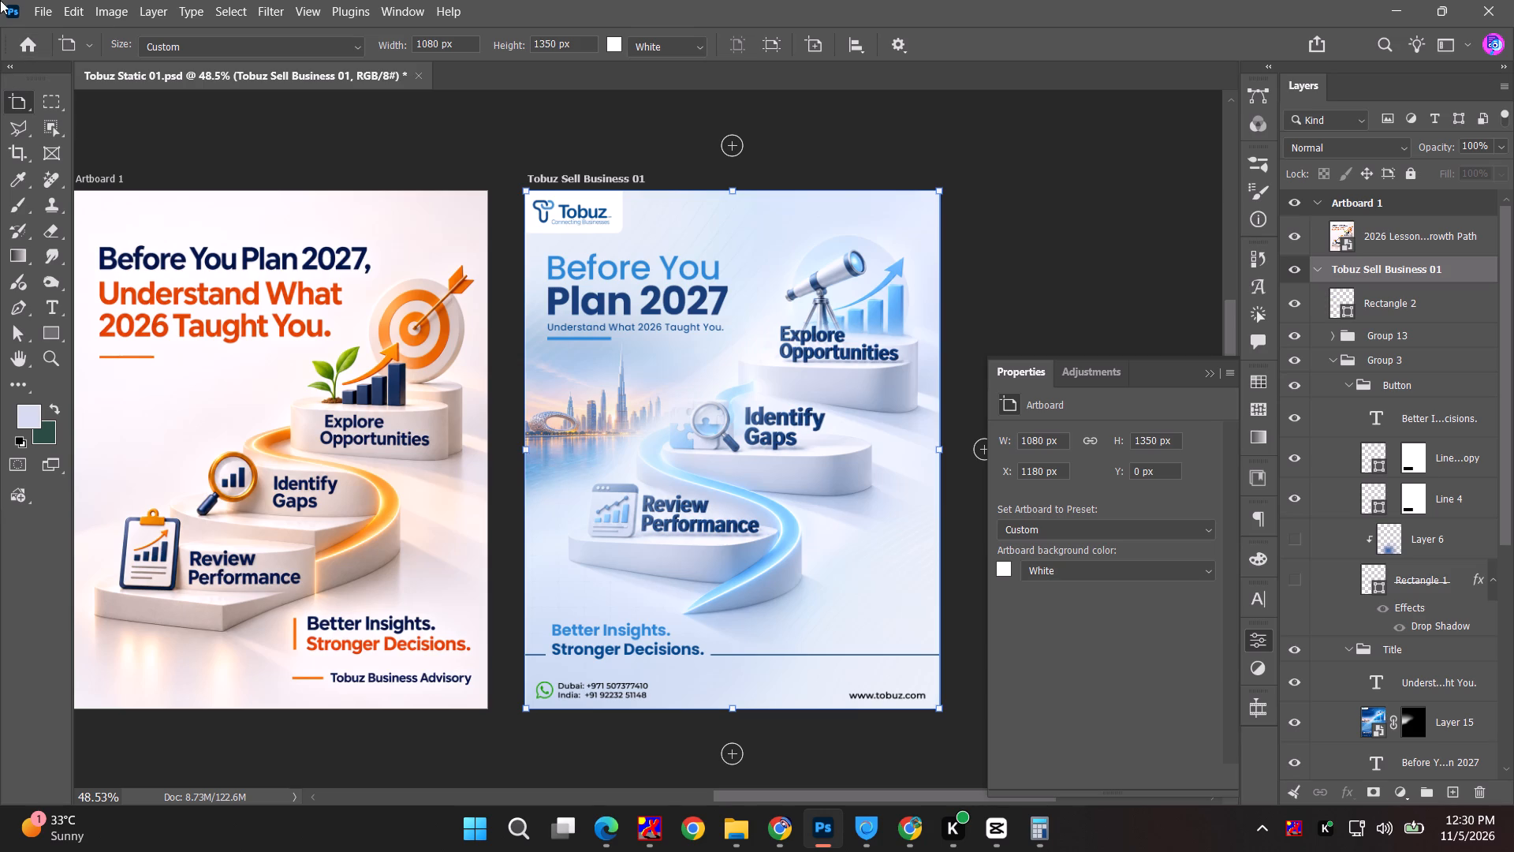
# Go to the Home screen showing the recent files.
pyautogui.click(27, 41)
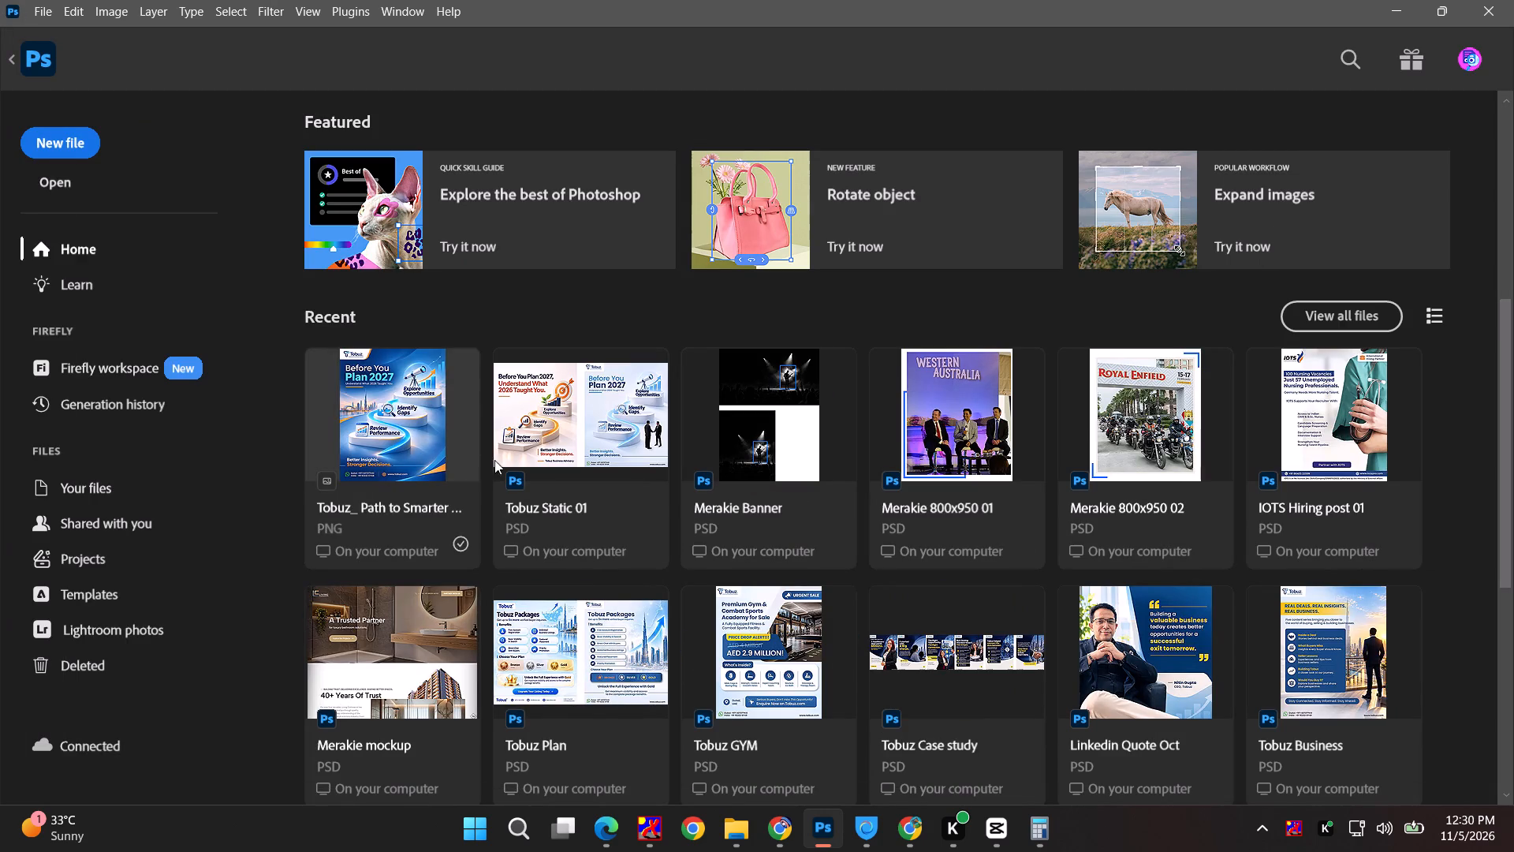